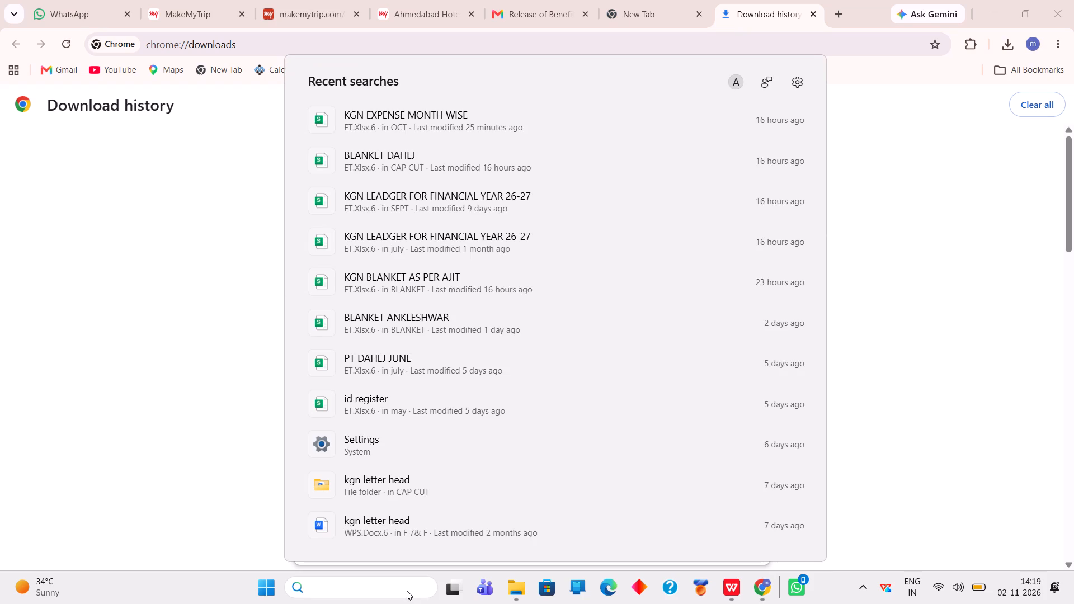
# Find and open the SABIR BHSI EXPENSE workbook.
pyautogui.write('sa')
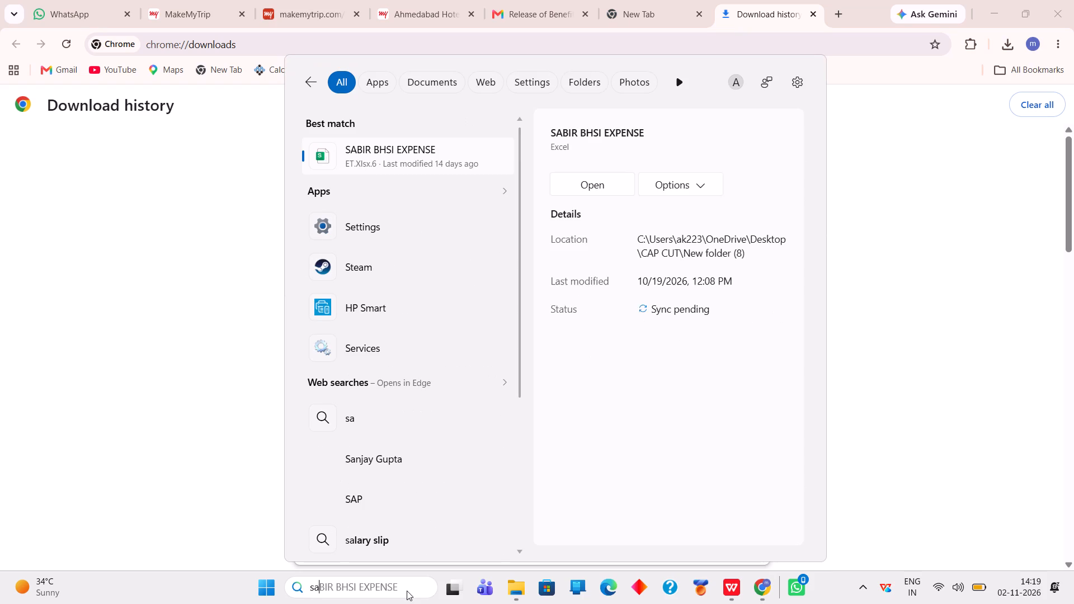
pyautogui.click(391, 169)
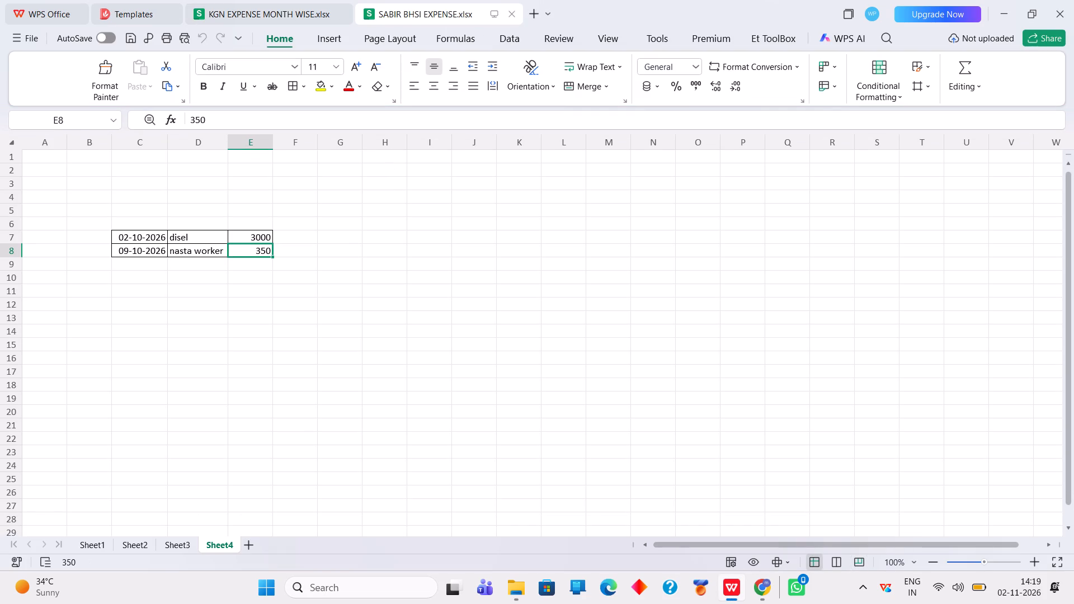
# Link cell E6 on Sheet4, above the disel amount, to the sabir bhai balance in E28 on Sheet3.
pyautogui.click(152, 261)
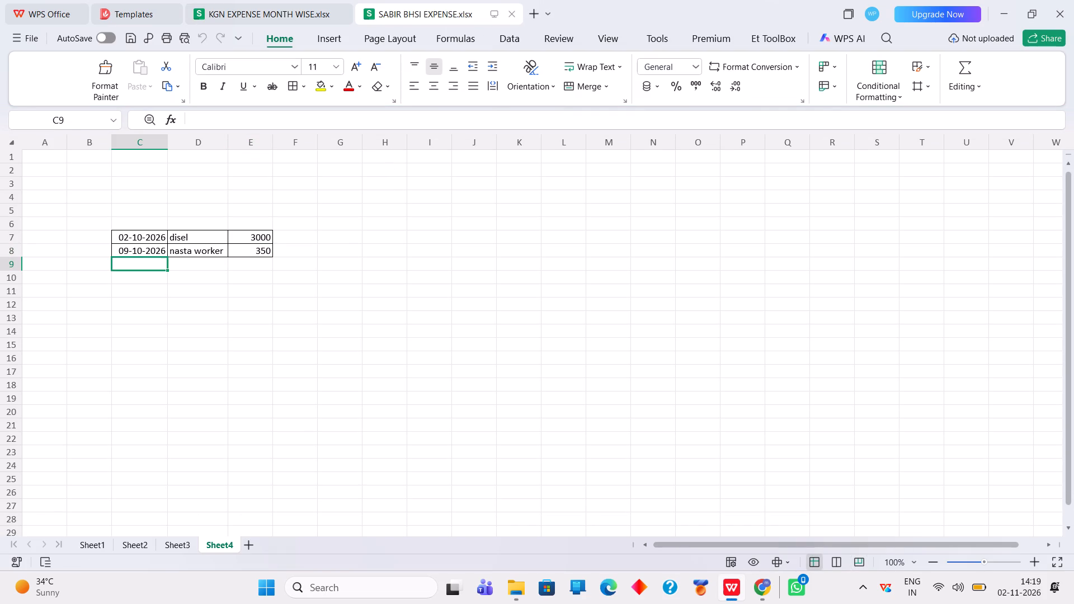
pyautogui.click(173, 546)
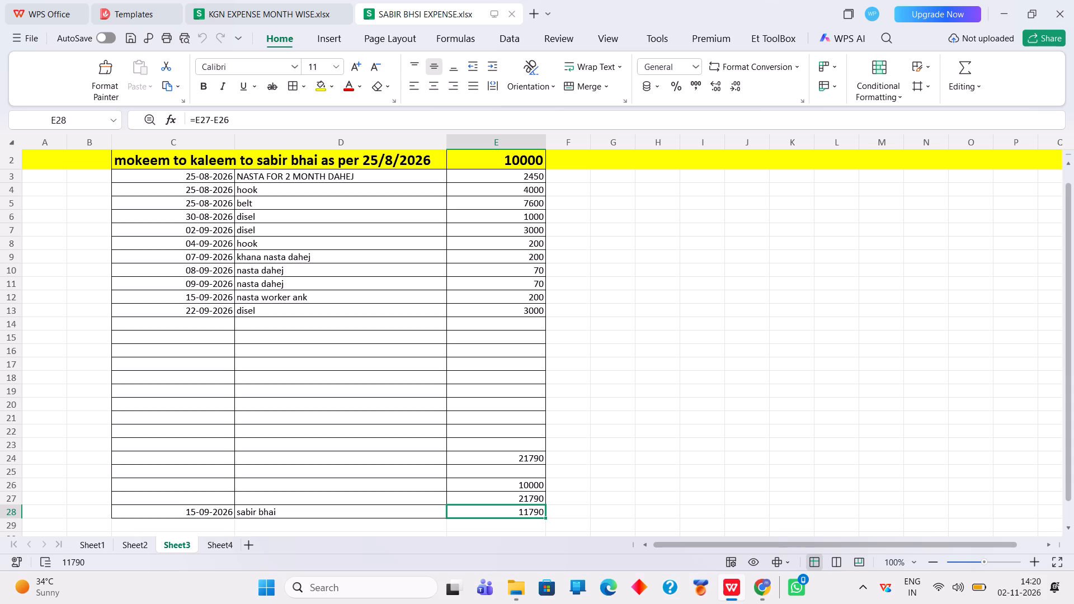
pyautogui.click(226, 541)
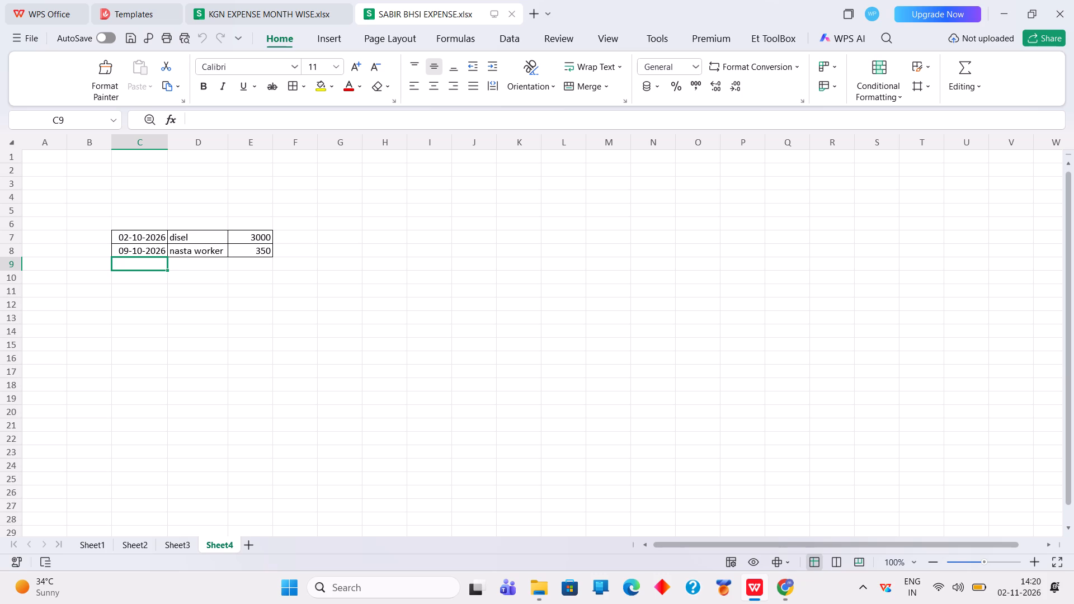
pyautogui.click(258, 221)
pyautogui.press('=')
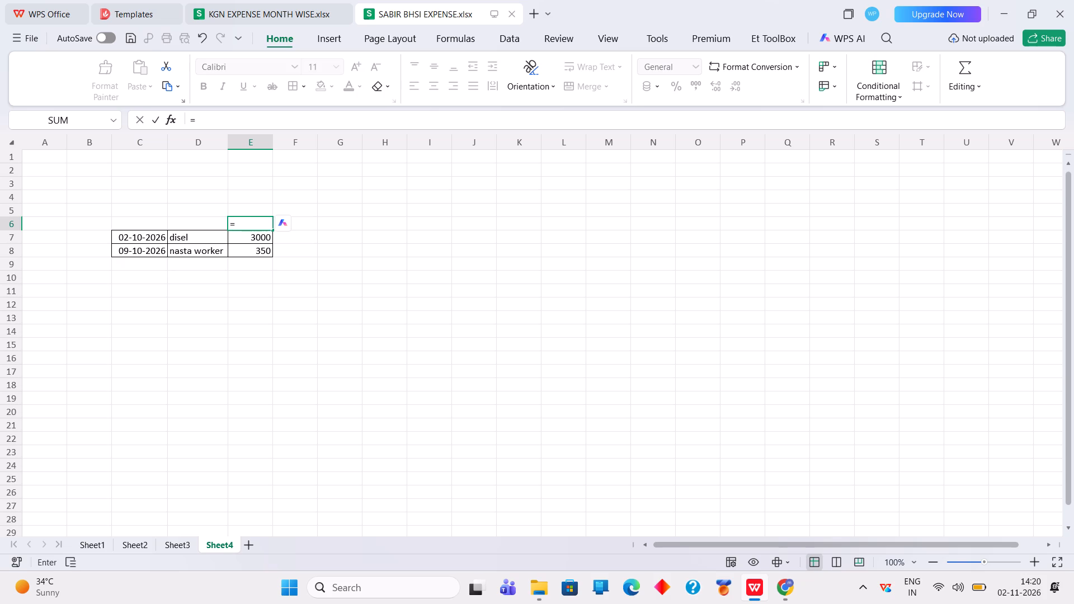
pyautogui.click(176, 544)
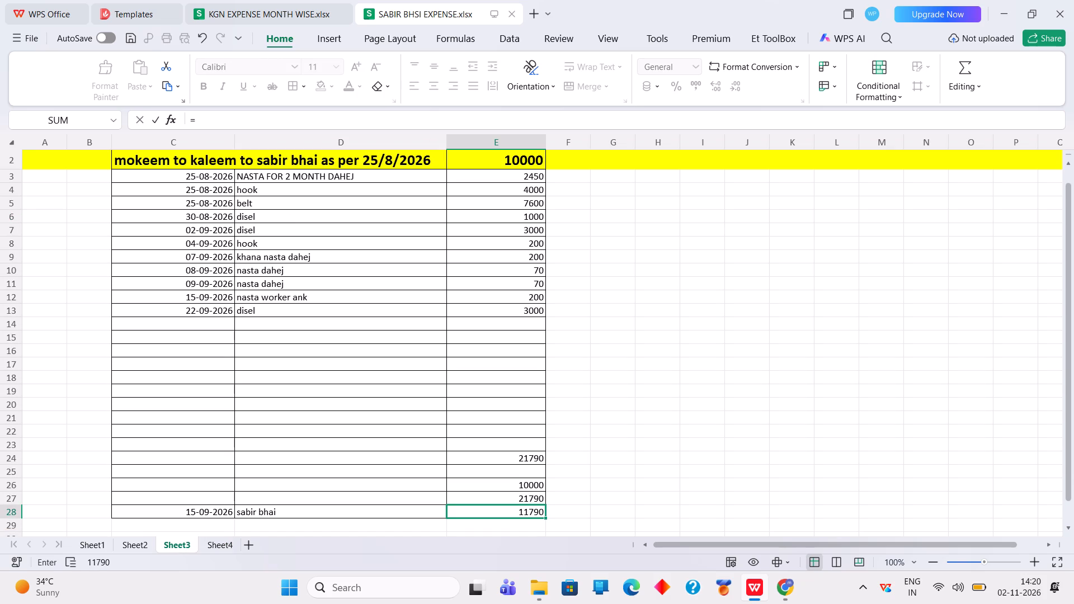
pyautogui.click(517, 511)
pyautogui.press('Return')
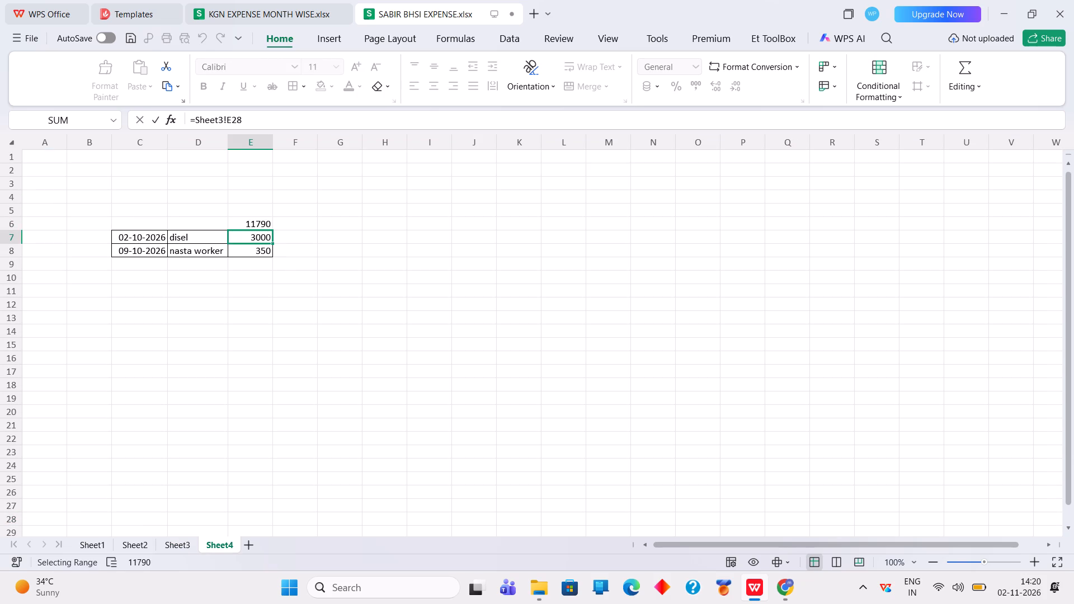
# Check the sum of E6:E9 on Sheet4 and review the expense records on Sheet3, Sheet2 and Sheet1.
pyautogui.moveTo(265, 225); pyautogui.dragTo(265, 261)
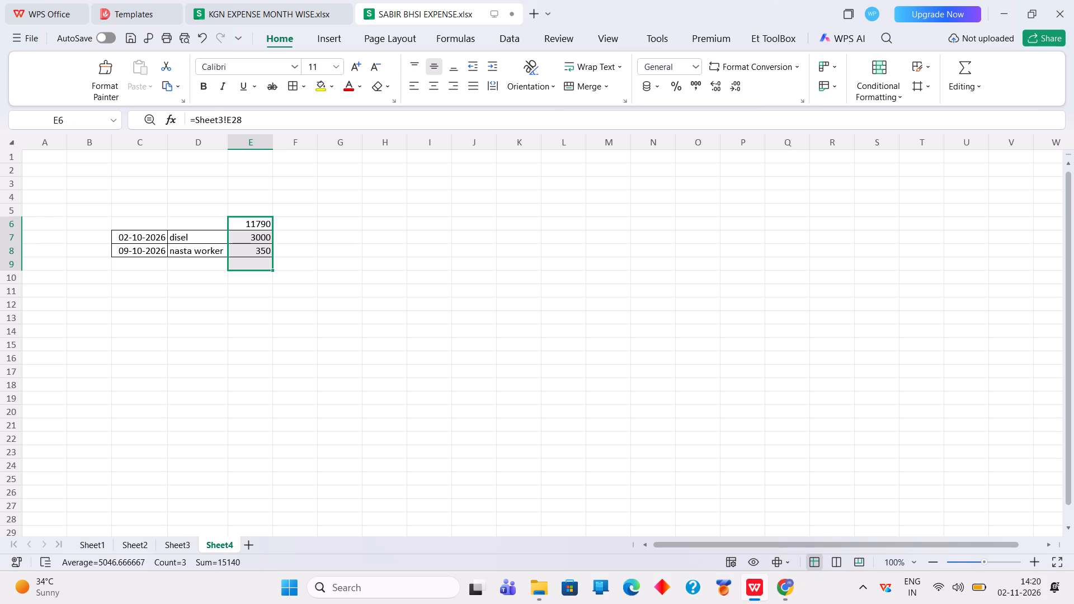
pyautogui.click(173, 545)
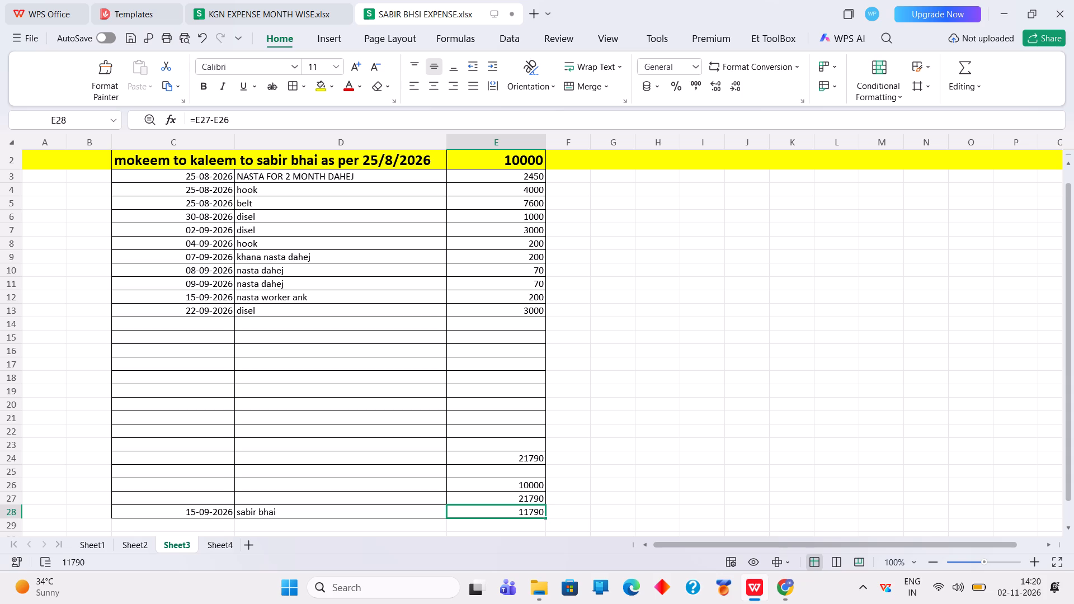
pyautogui.click(135, 549)
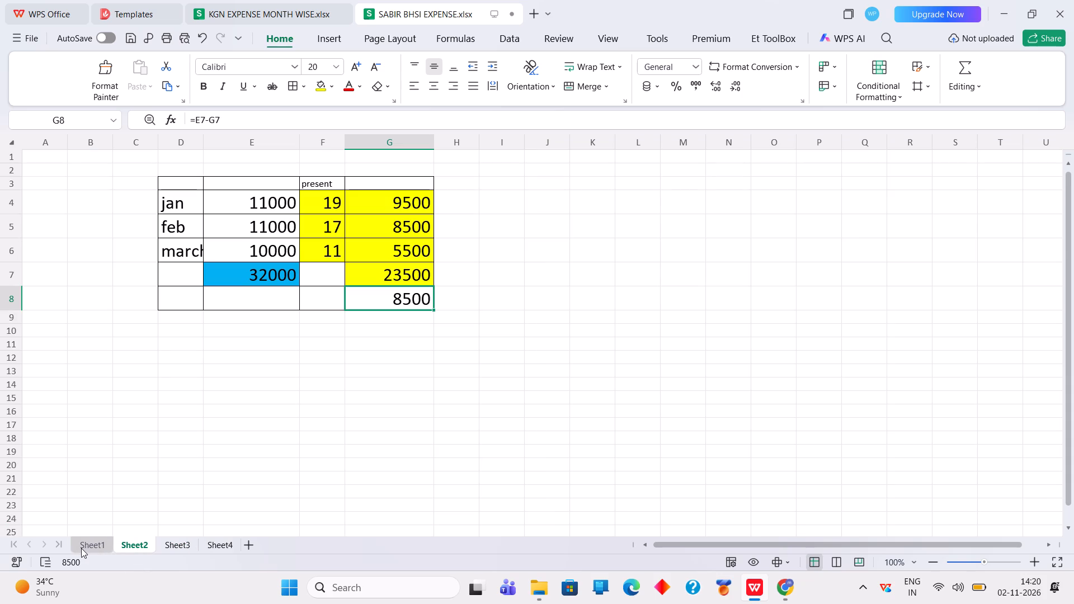
pyautogui.click(88, 548)
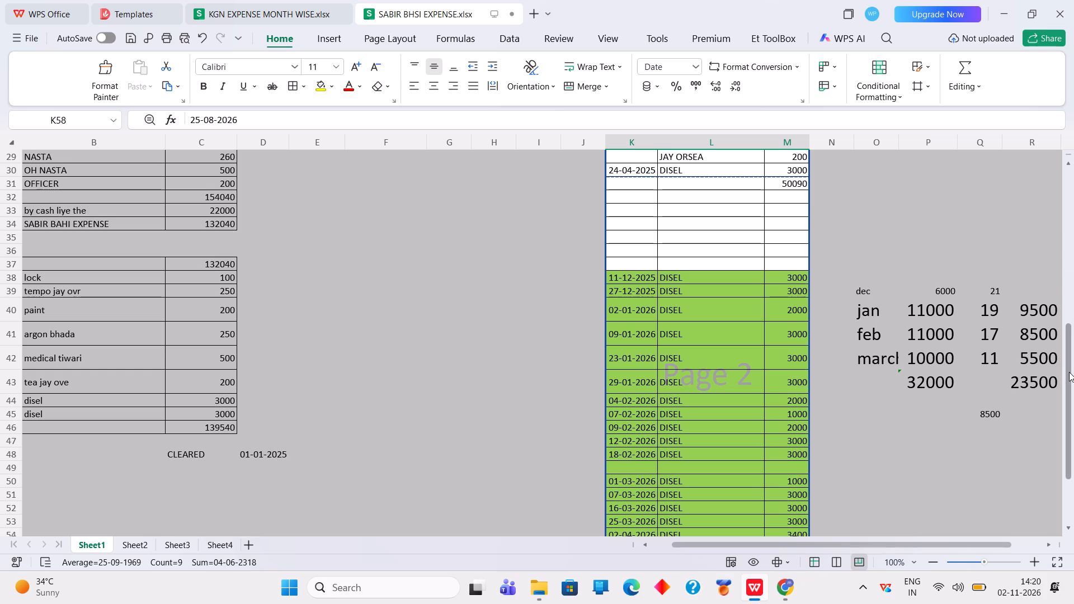
pyautogui.moveTo(1069, 372); pyautogui.dragTo(1073, 440)
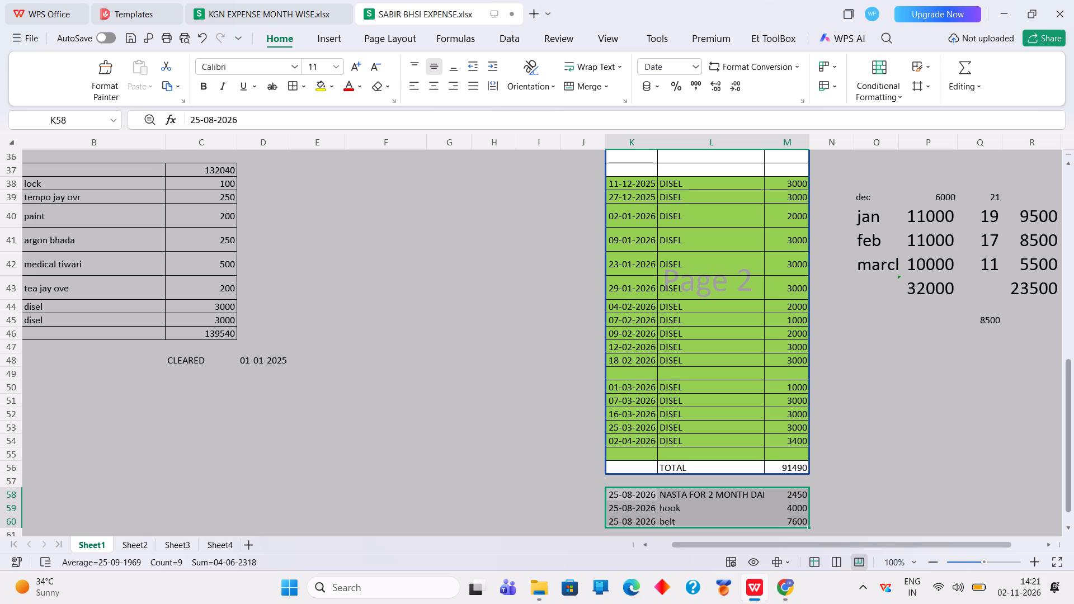
# Search for "partn" and open the PARTNER PAYMENT LIST workbook from the OCT folder.
pyautogui.click(365, 588)
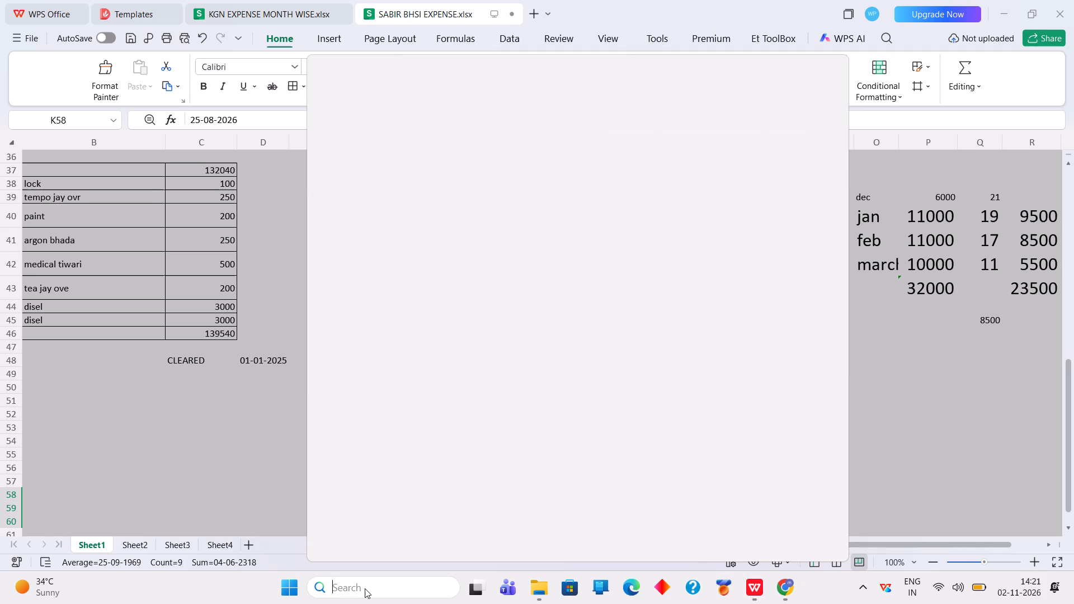
pyautogui.press('p')
pyautogui.press('a')
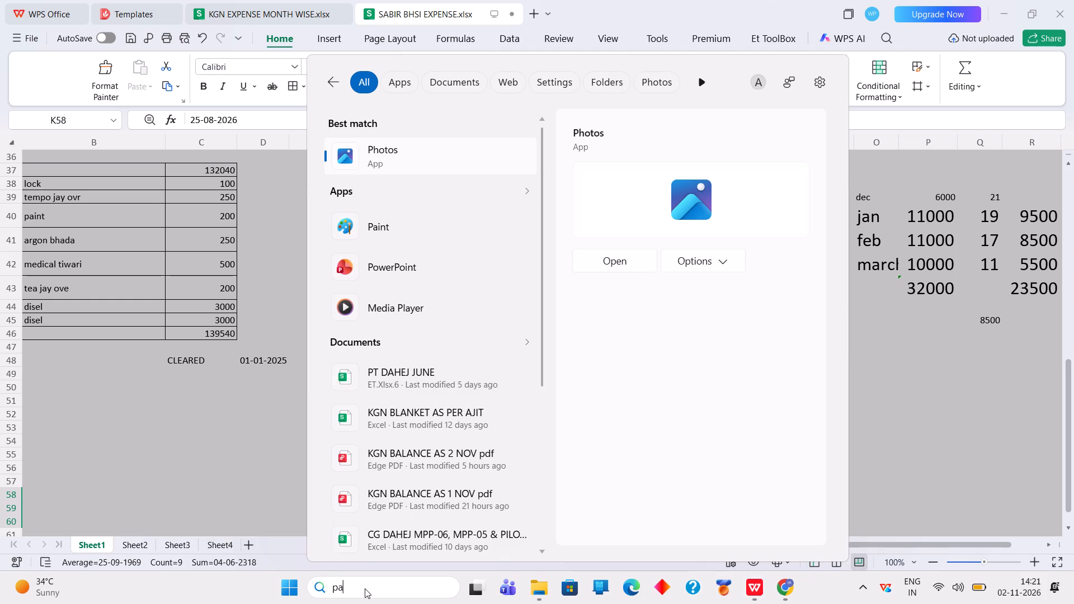
pyautogui.press('r')
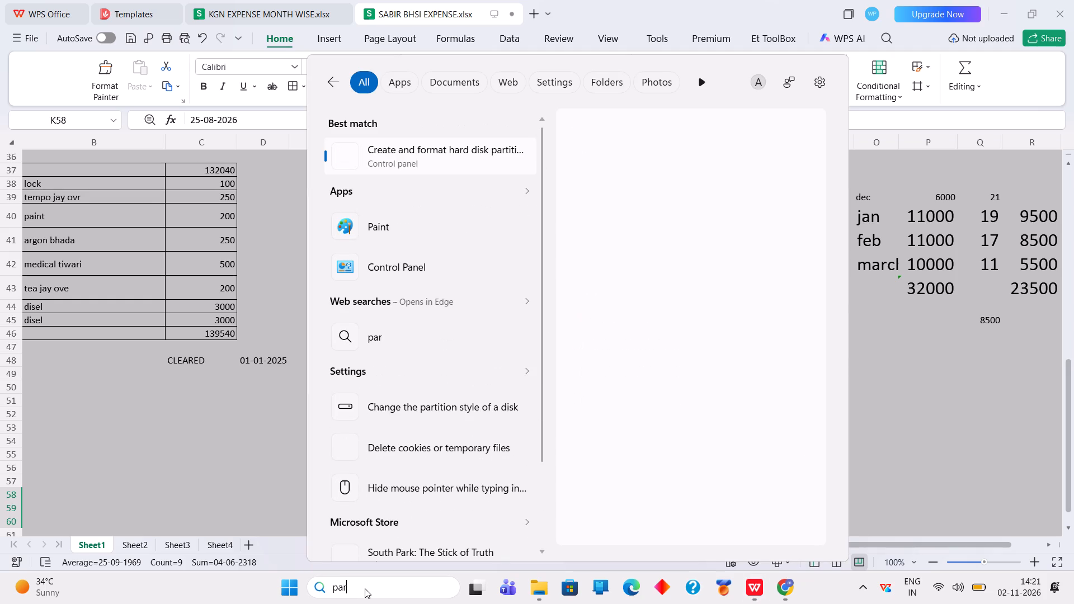
pyautogui.press('t')
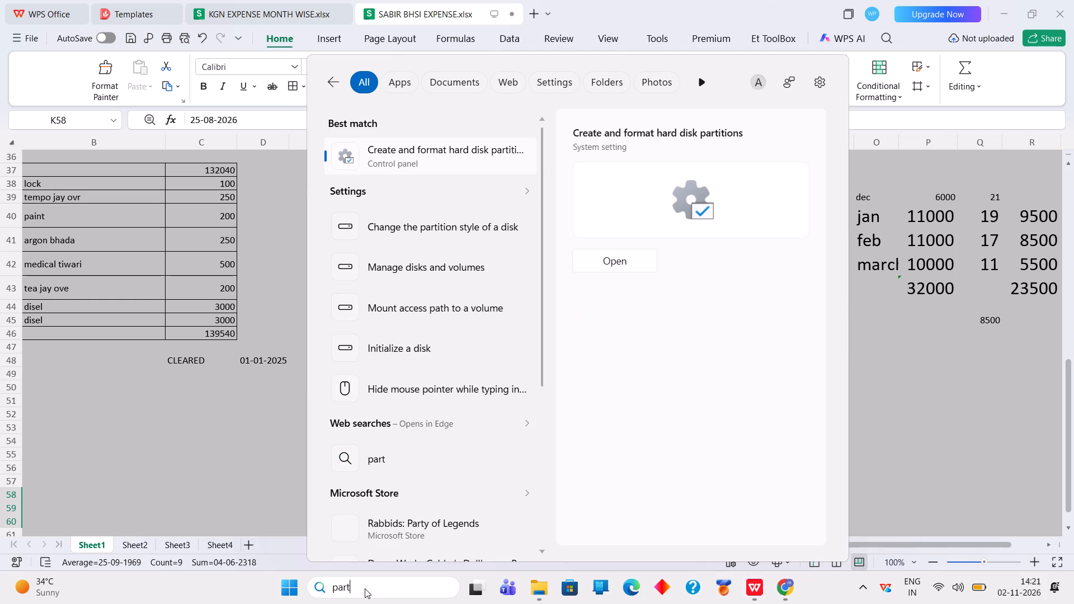
pyautogui.press('n')
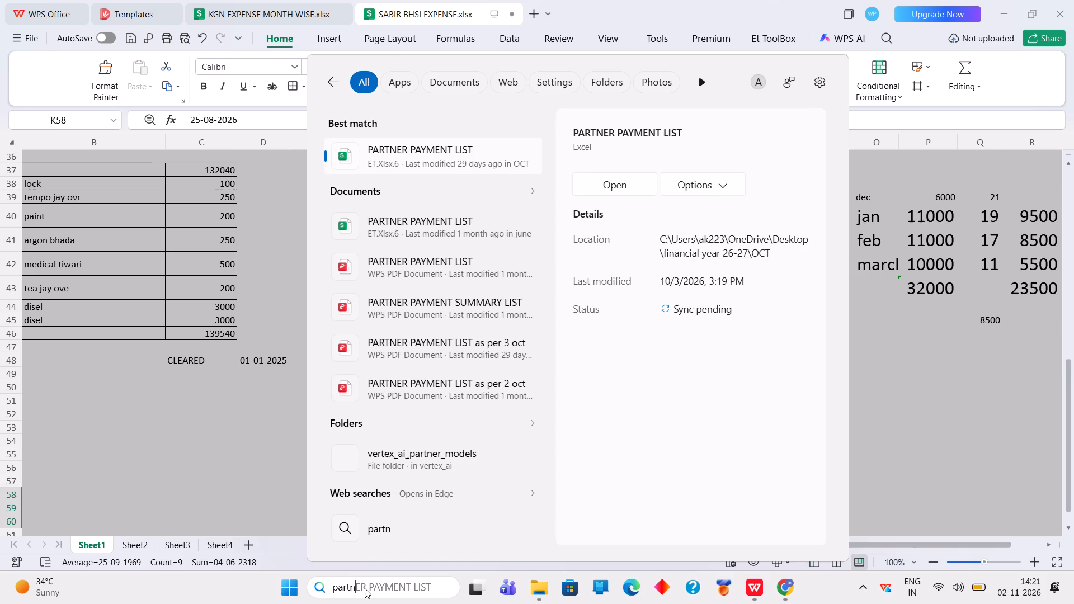
pyautogui.click(442, 145)
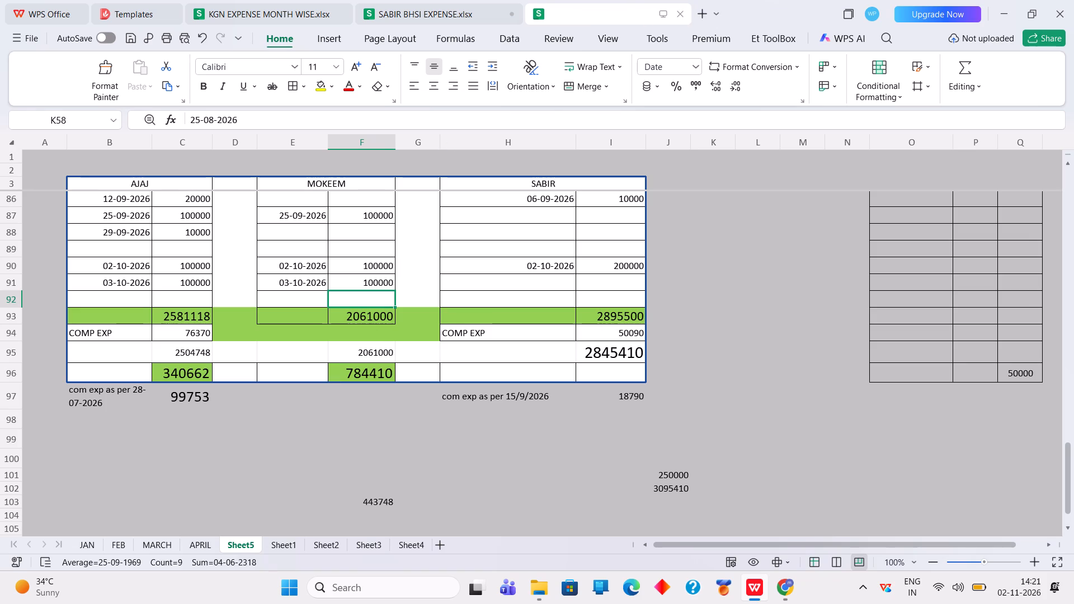
# Compare SABIR's "com exp as per 15/9/2026" amount with the SABIR BHSI EXPENSE sheets and set I97 in PARTNER PAYMENT LIST to 21790.
pyautogui.click(529, 401)
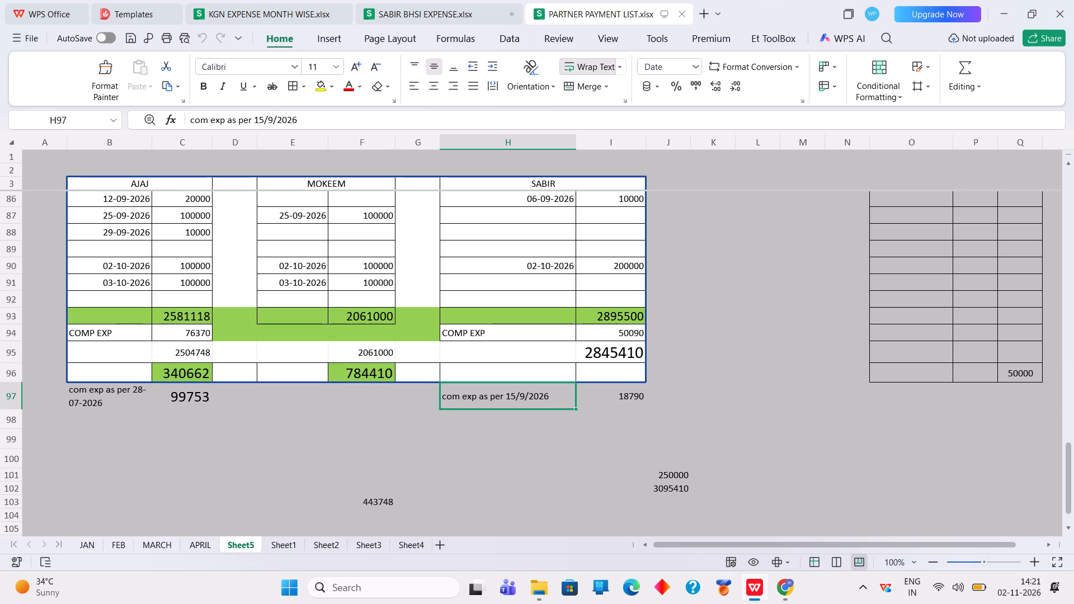
pyautogui.click(628, 397)
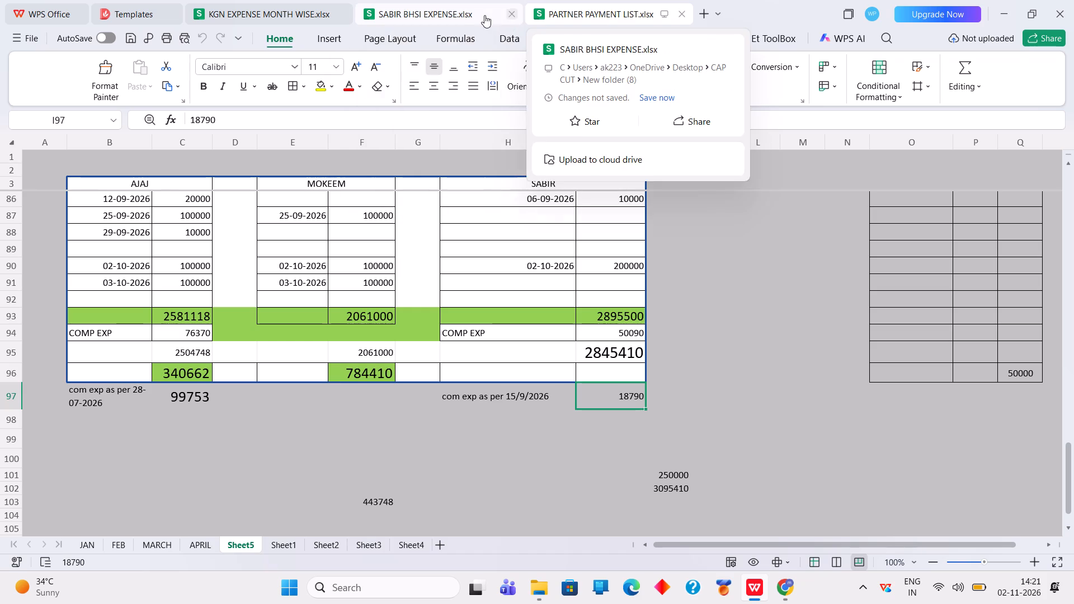
pyautogui.click(455, 12)
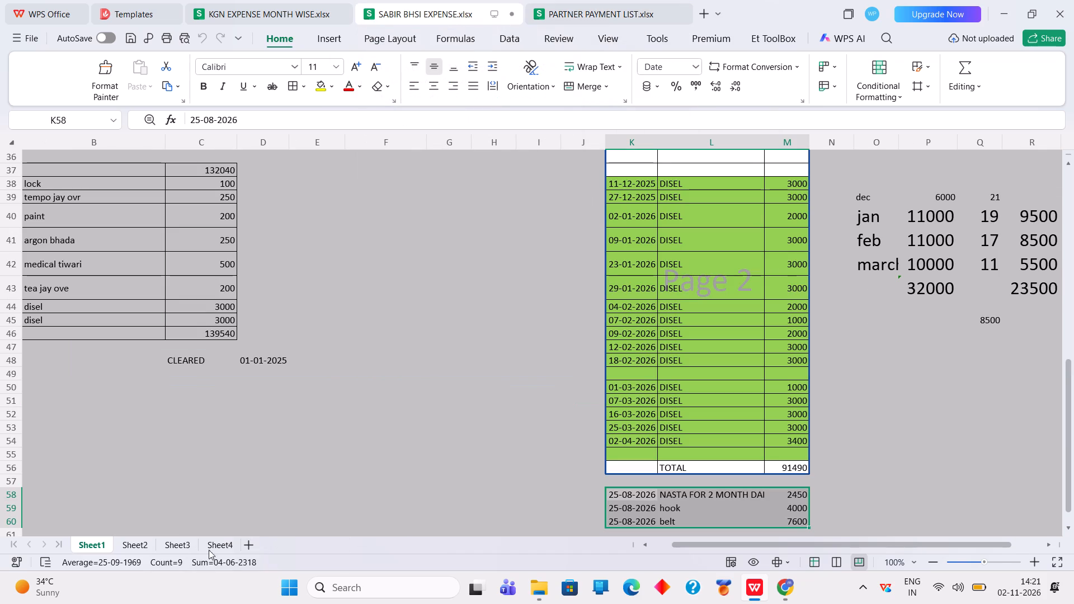
pyautogui.click(218, 549)
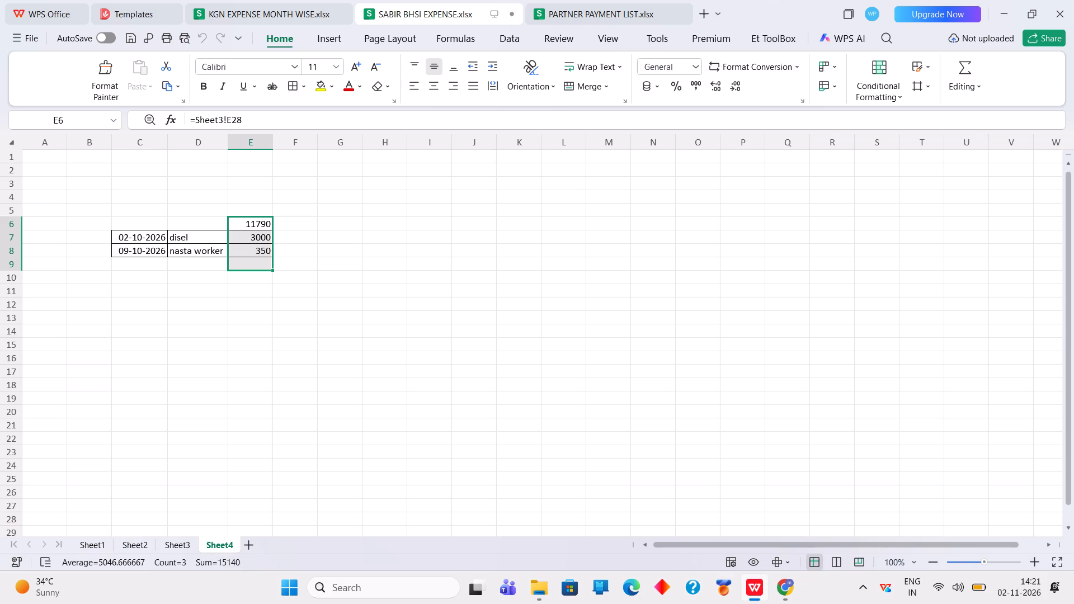
pyautogui.click(256, 260)
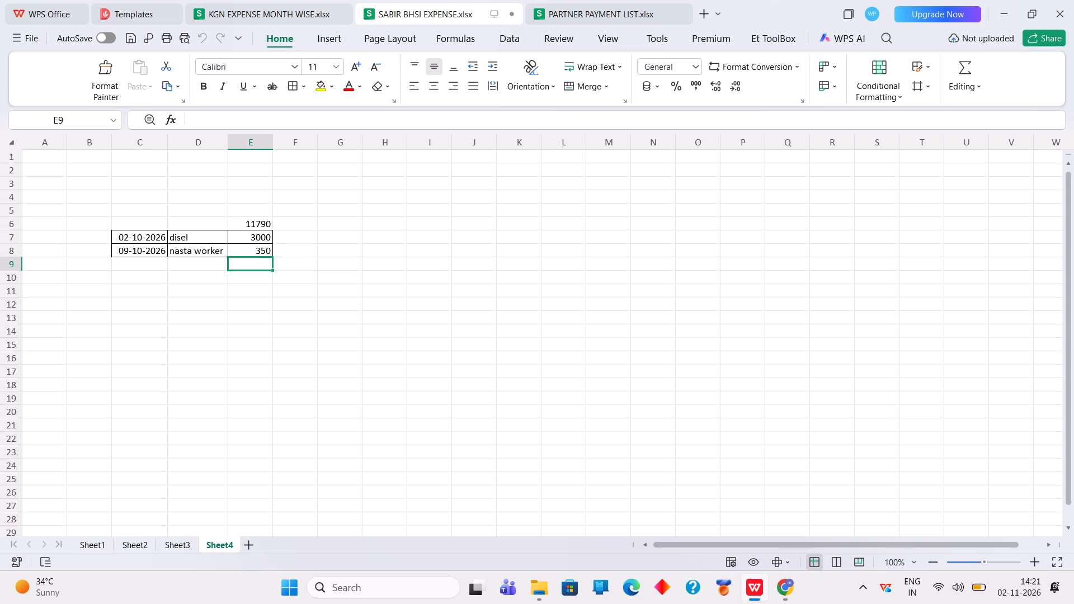
pyautogui.click(181, 549)
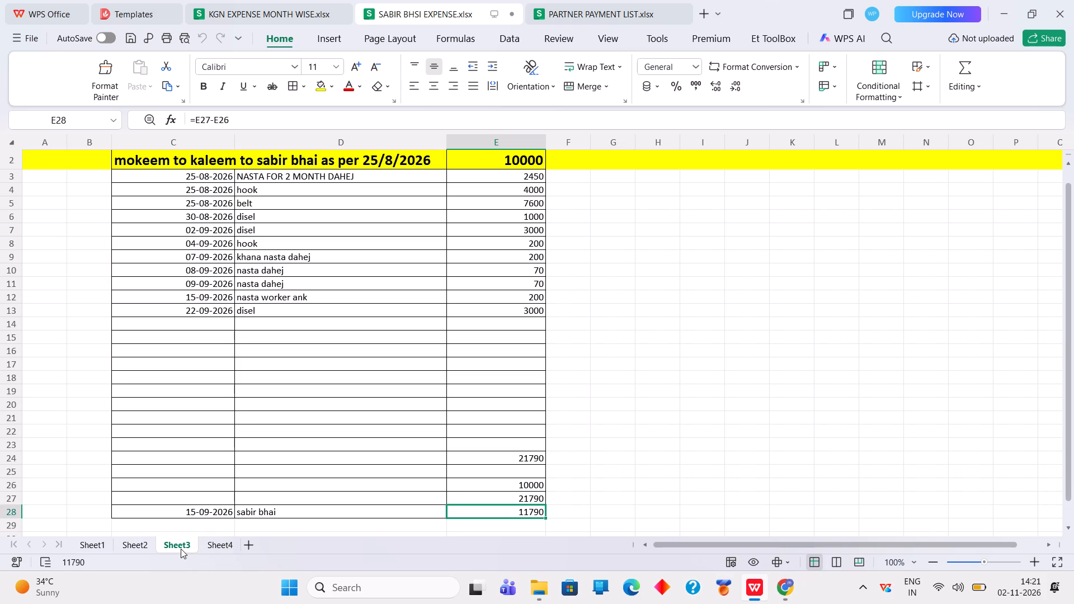
pyautogui.click(617, 4)
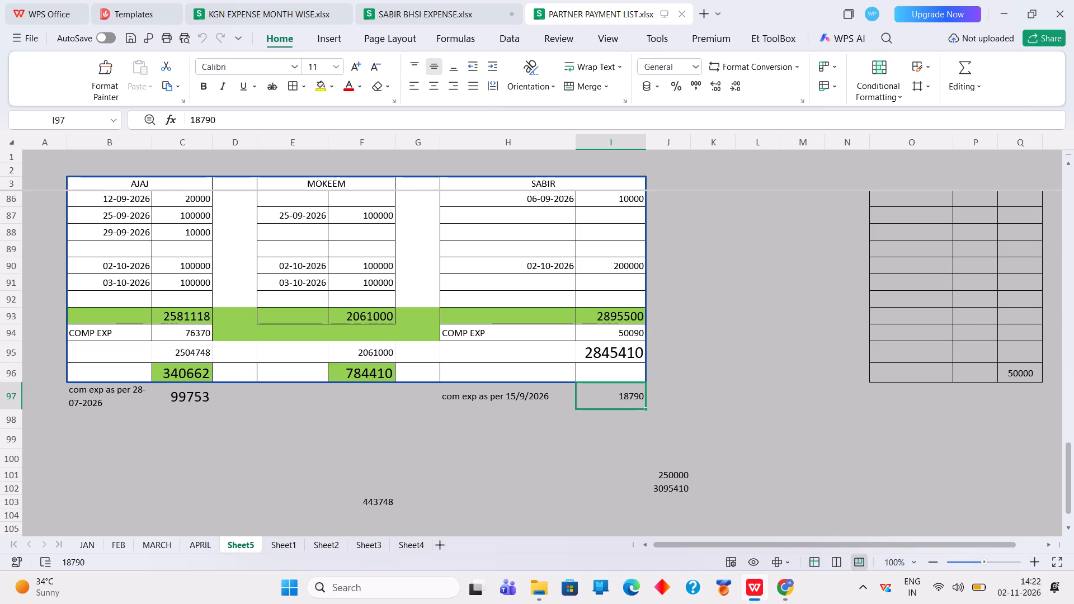
pyautogui.click(629, 395)
pyautogui.write('21790')
pyautogui.press('Return')
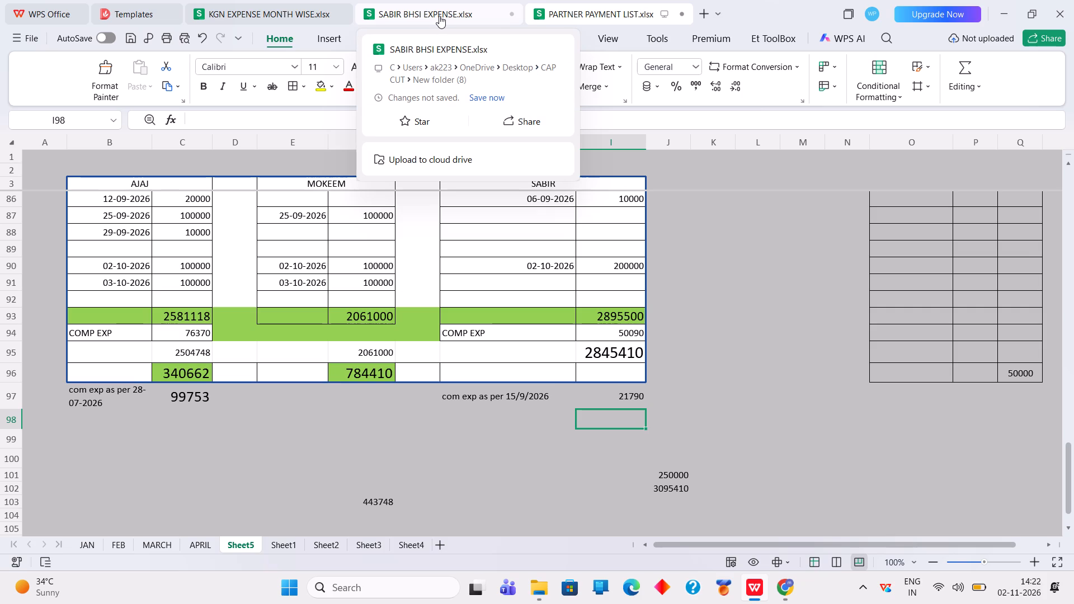
pyautogui.click(481, 15)
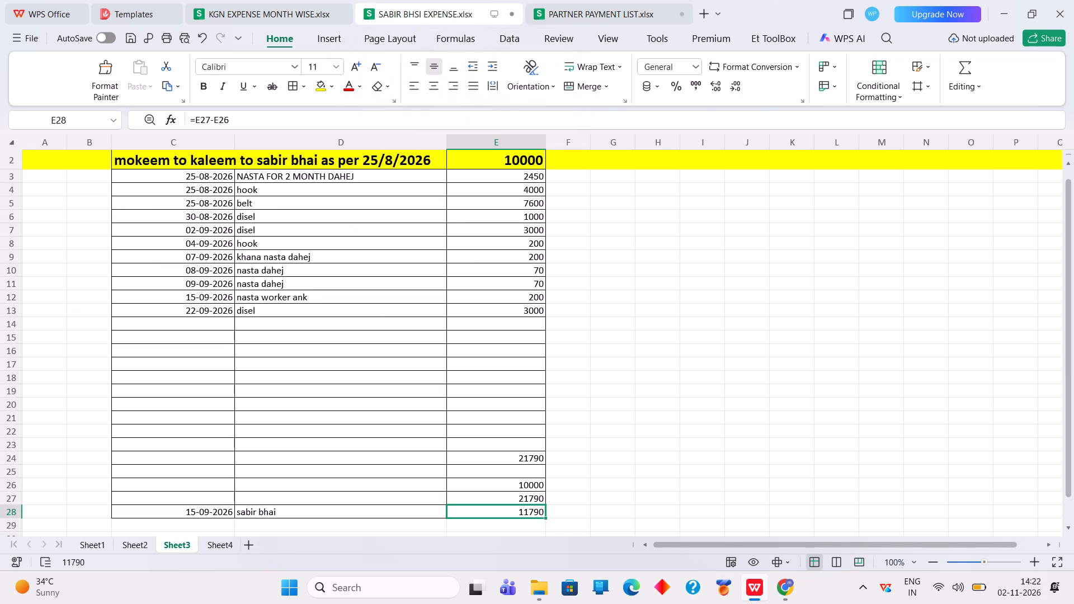
pyautogui.click(534, 502)
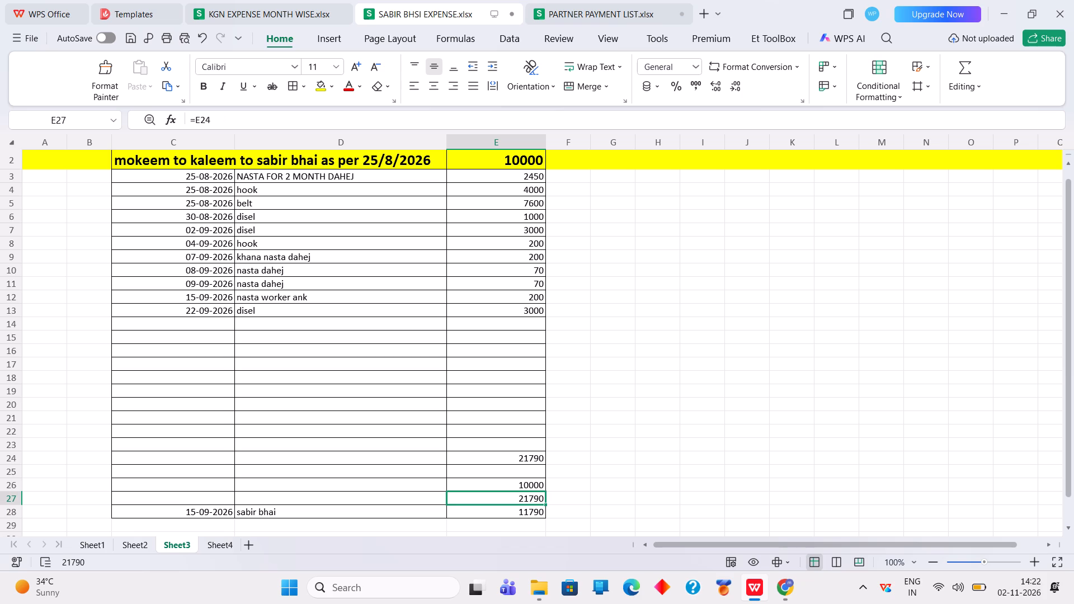
pyautogui.click(534, 485)
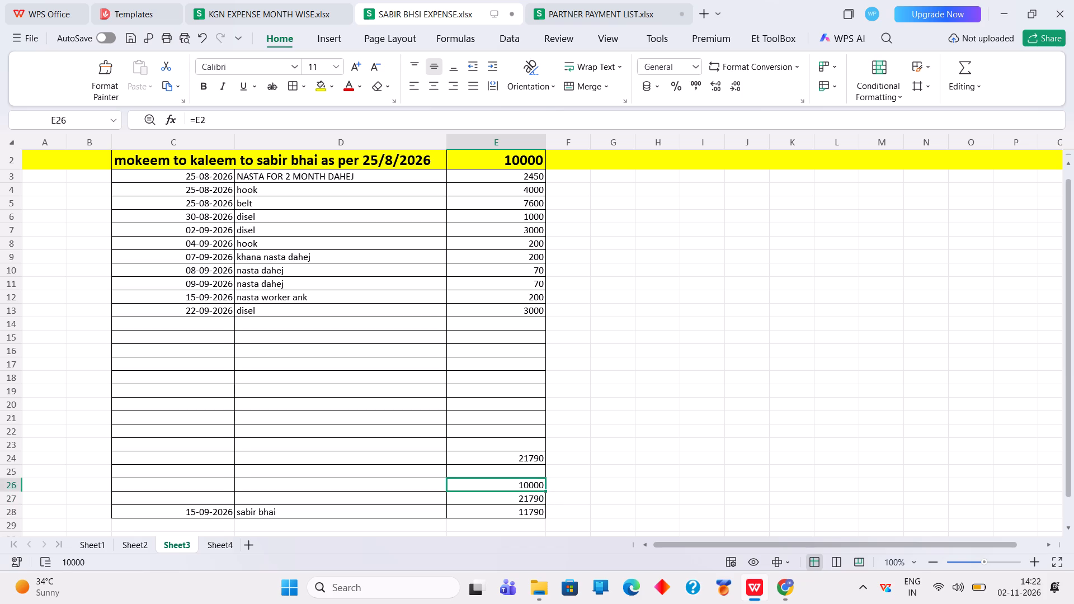
pyautogui.click(591, 9)
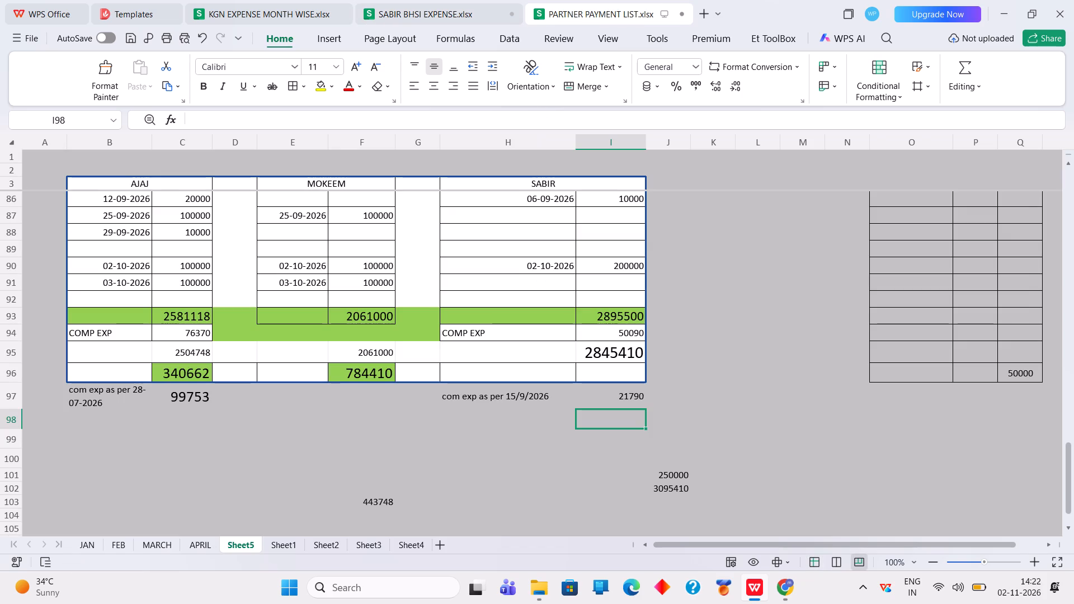
pyautogui.click(511, 403)
# Clear the carried-over amount in E6 on Sheet4 of the SABIR BHSI EXPENSE workbook.
pyautogui.click(436, 16)
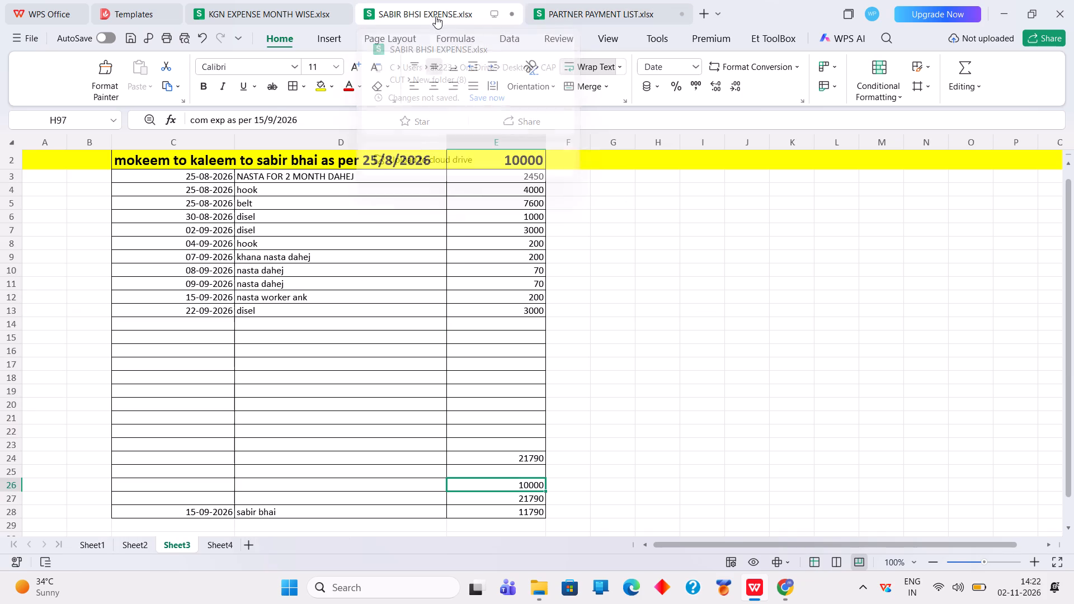
pyautogui.click(226, 537)
pyautogui.moveTo(265, 237); pyautogui.dragTo(265, 238)
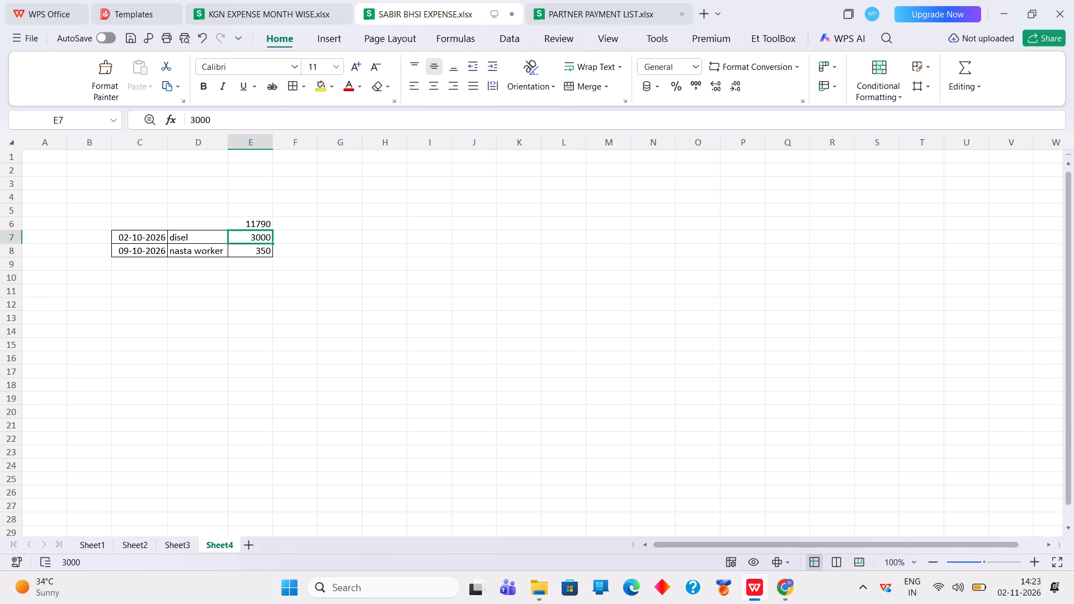
pyautogui.moveTo(265, 238); pyautogui.dragTo(267, 265)
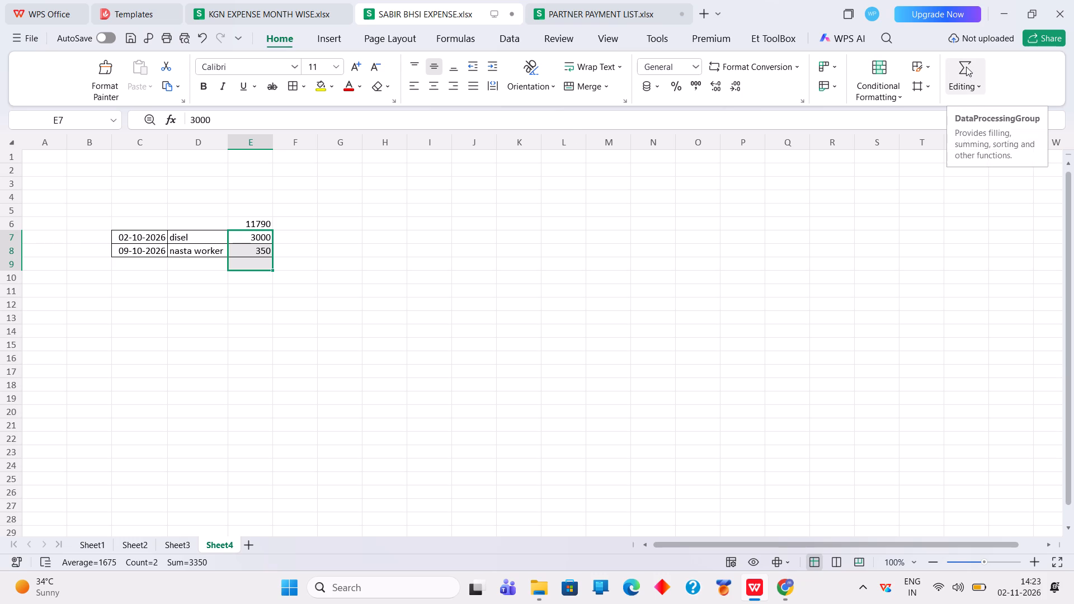
pyautogui.click(204, 266)
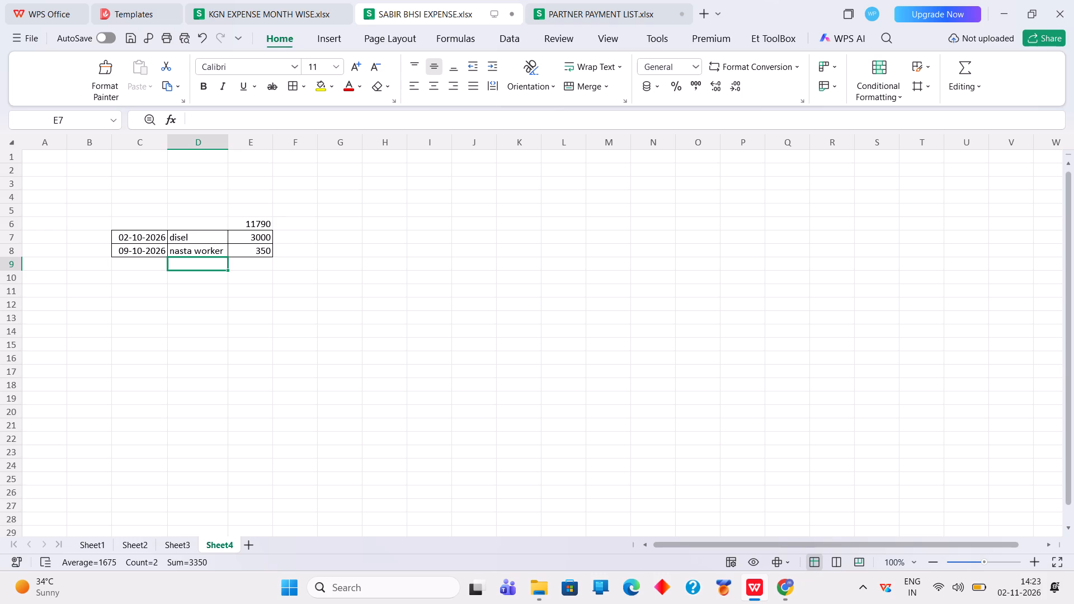
pyautogui.click(139, 264)
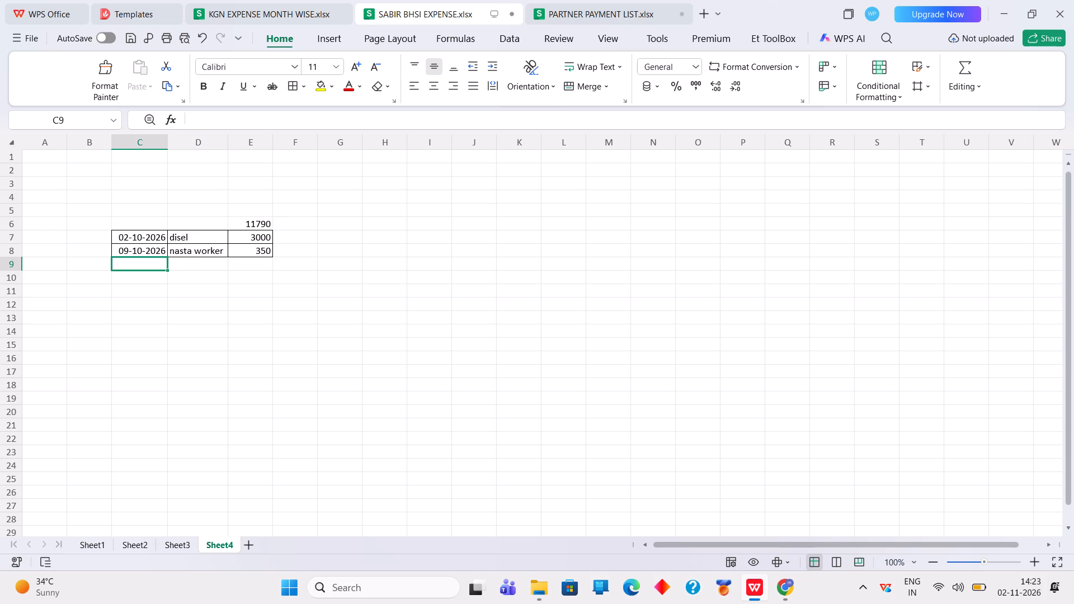
pyautogui.click(255, 228)
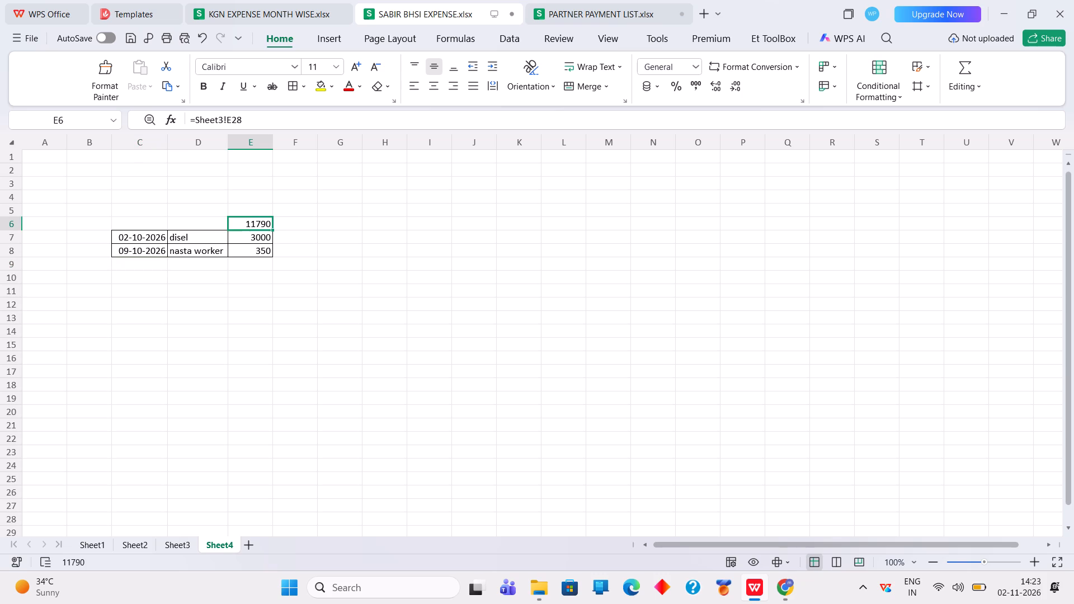
pyautogui.press('BackSpace')
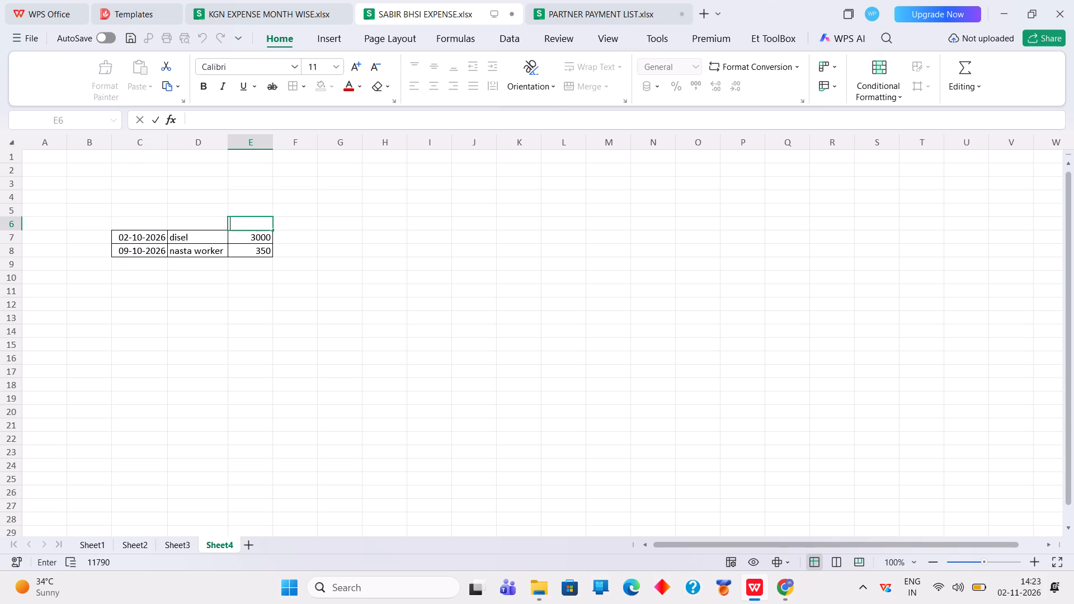
pyautogui.click(213, 272)
# Add an expense entry in row 9 of Sheet4 with date 25/10/2026, description "wire" and amount 250.
pyautogui.click(159, 263)
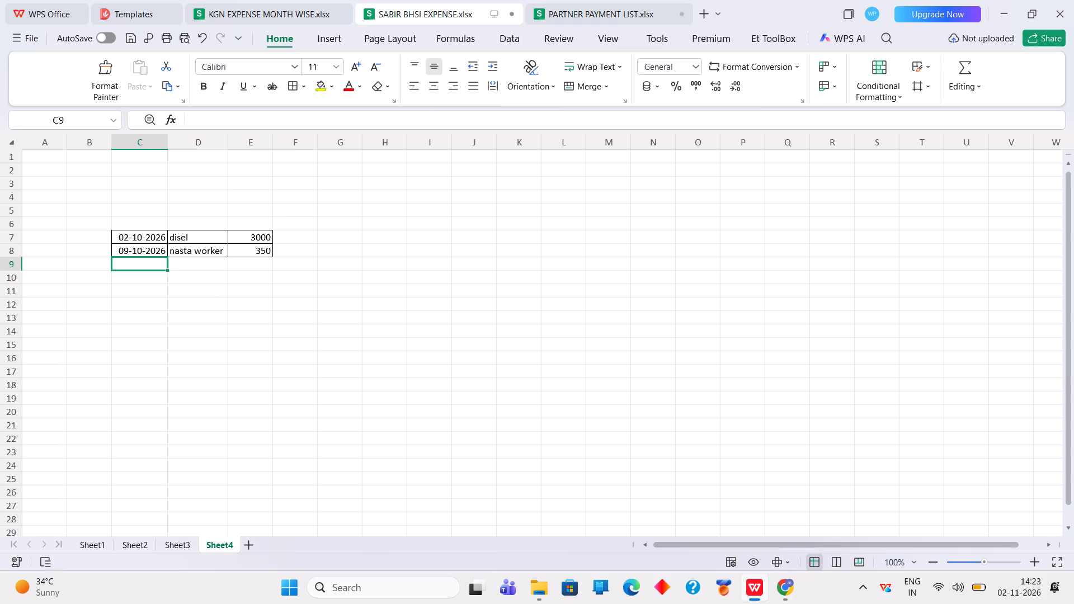
pyautogui.click(213, 261)
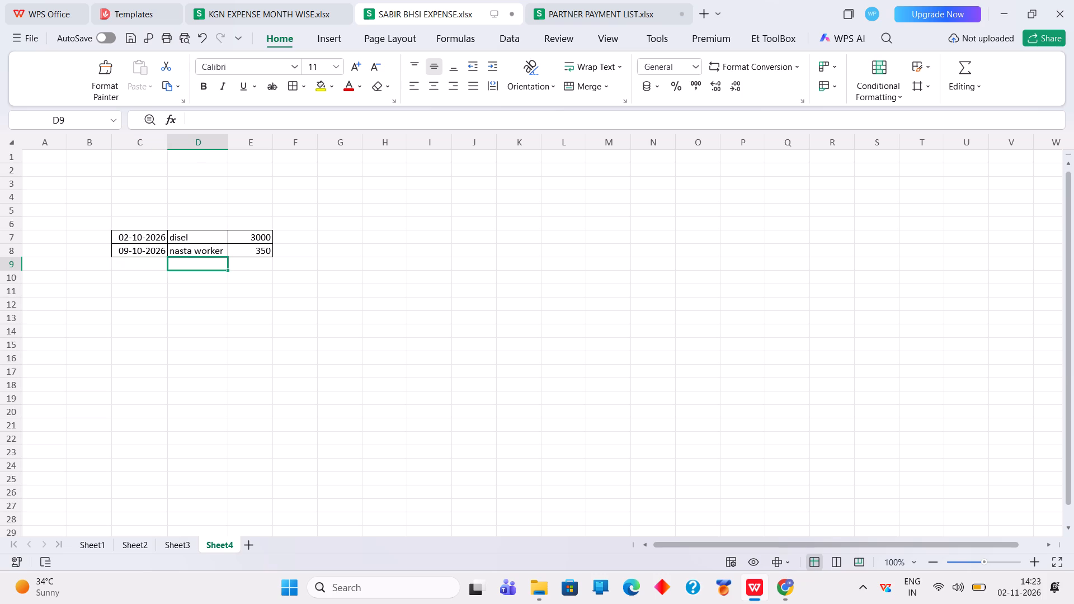
pyautogui.click(152, 263)
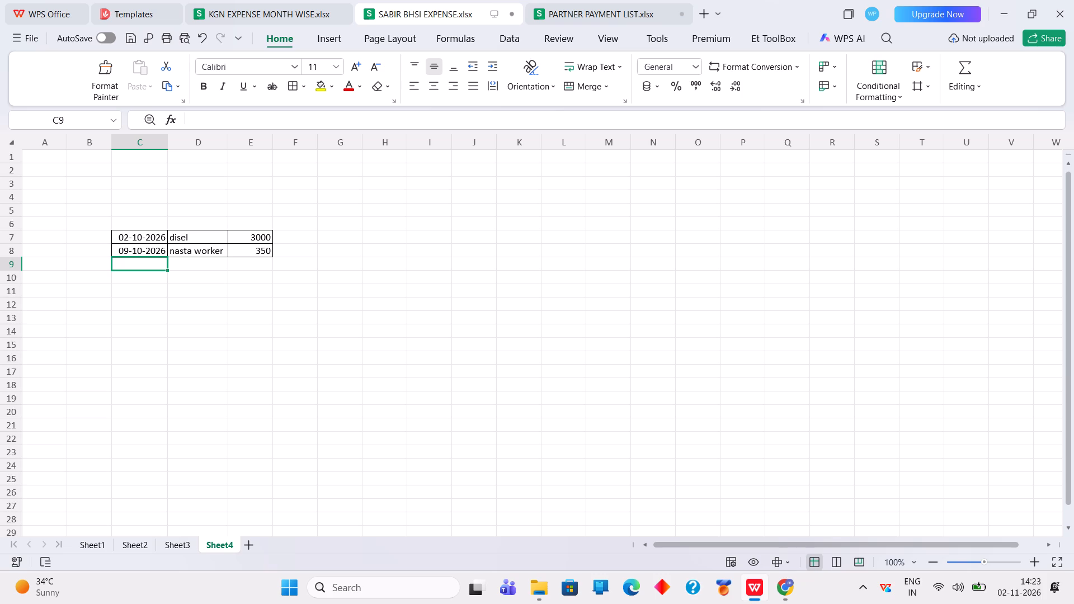
pyautogui.click(255, 265)
pyautogui.write('250')
pyautogui.click(176, 263)
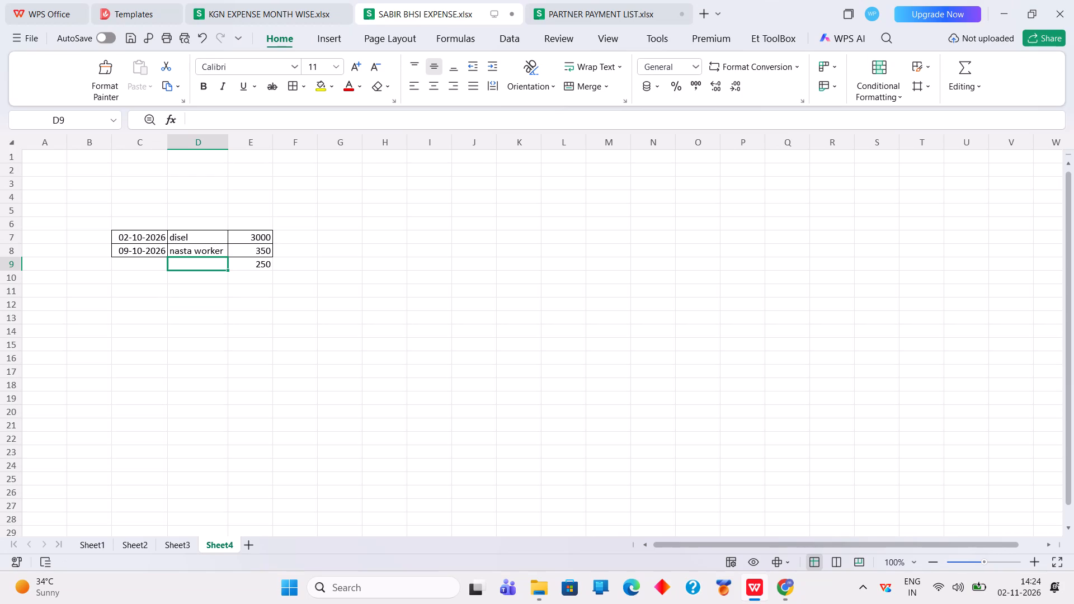
pyautogui.press('w')
pyautogui.write('ire')
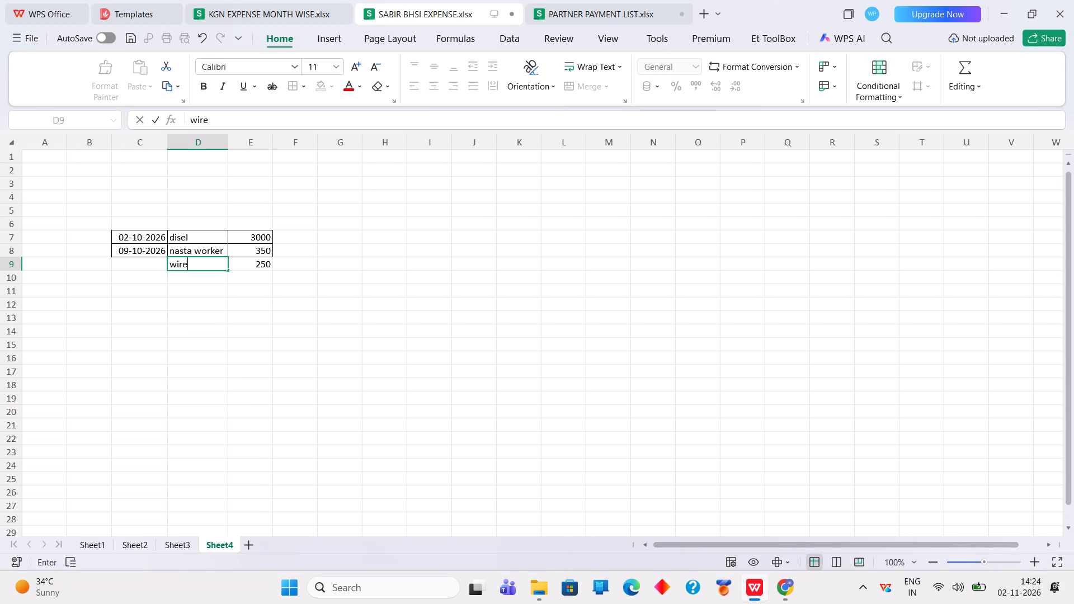
pyautogui.click(140, 263)
pyautogui.write('25/10/2026')
pyautogui.press('Return')
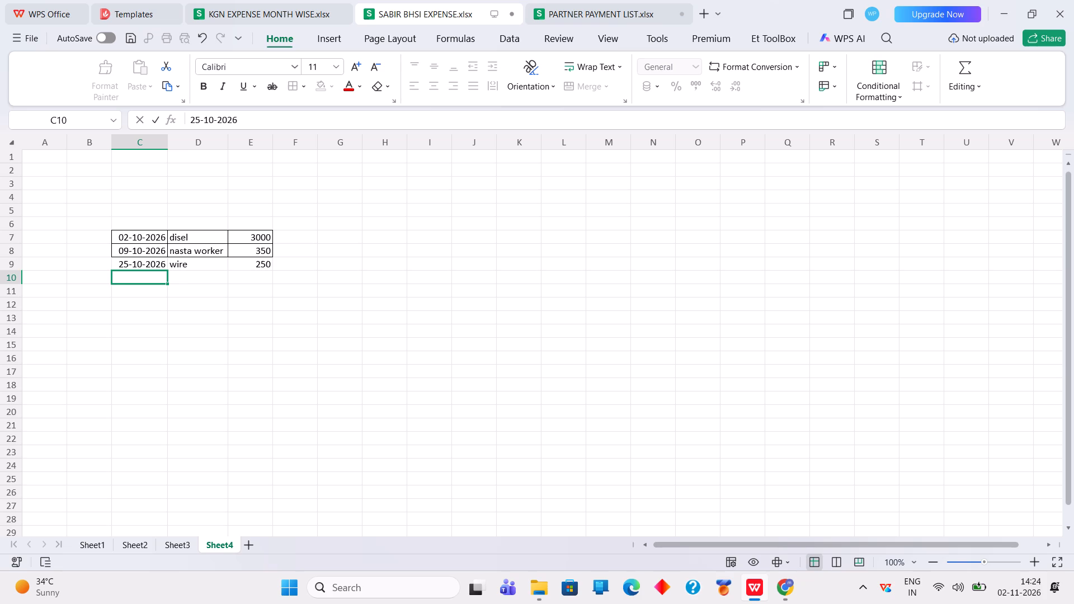
# Total the expense amounts E7:E9 in cell E10 with AutoSum.
pyautogui.moveTo(265, 238); pyautogui.dragTo(265, 273)
pyautogui.click(958, 74)
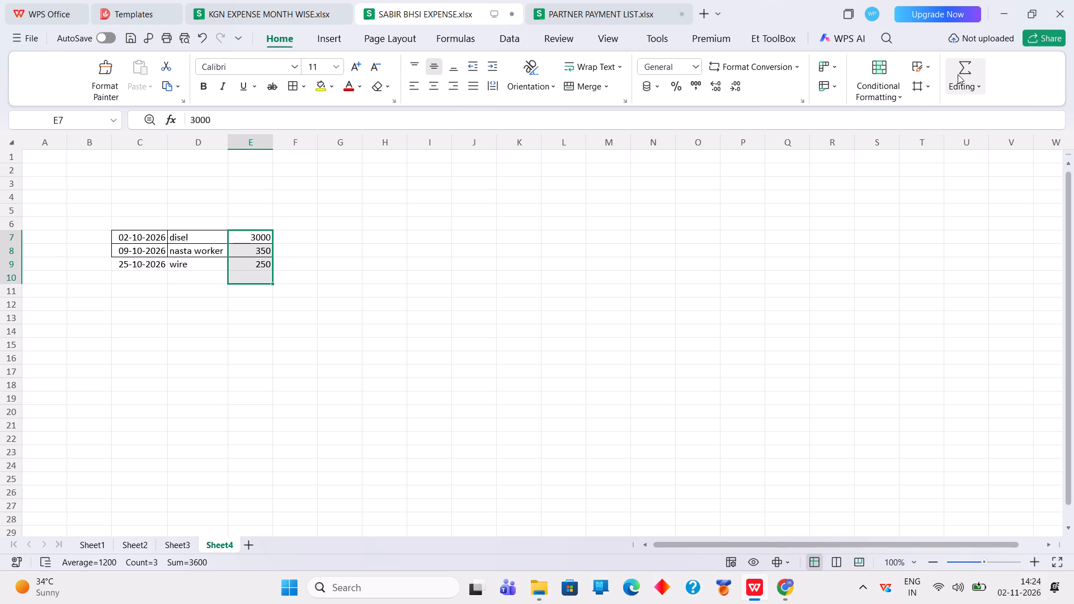
pyautogui.click(794, 113)
# Apply cell borders to the whole expense table, C7:E10.
pyautogui.moveTo(139, 239); pyautogui.dragTo(143, 239)
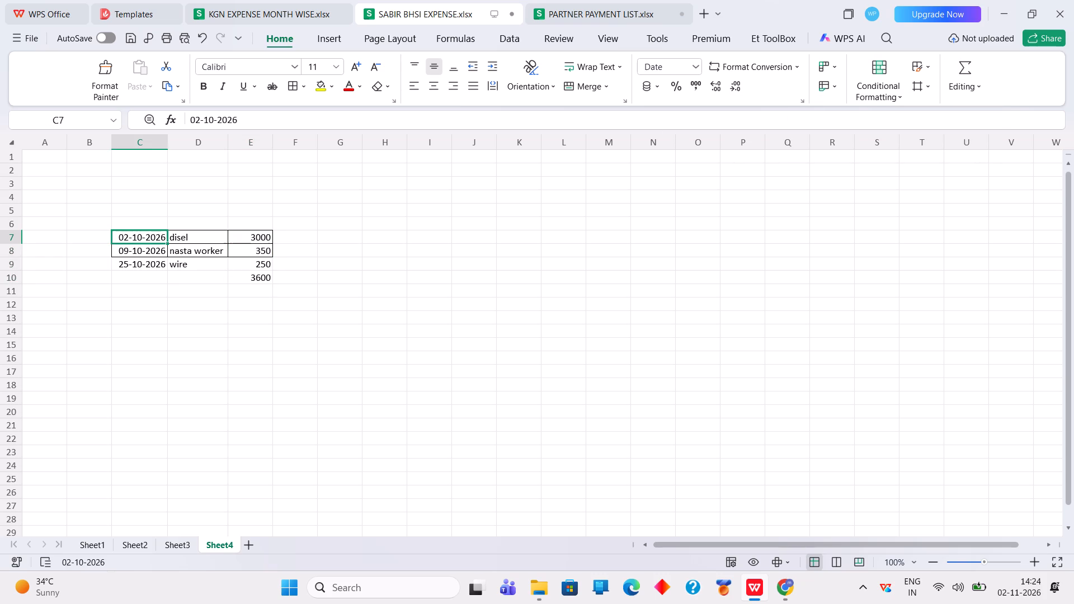
pyautogui.moveTo(143, 239); pyautogui.dragTo(264, 280)
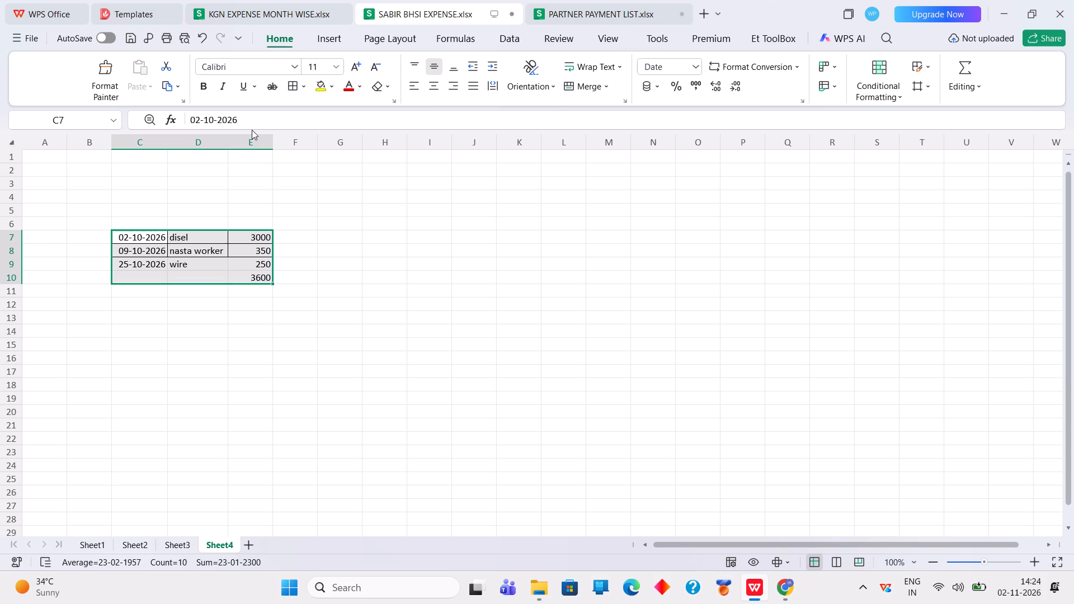
pyautogui.click(295, 87)
# Enter the date 31/10/2026 in C10 on the total row.
pyautogui.click(128, 277)
pyautogui.write('31/10/2026')
pyautogui.press('Return')
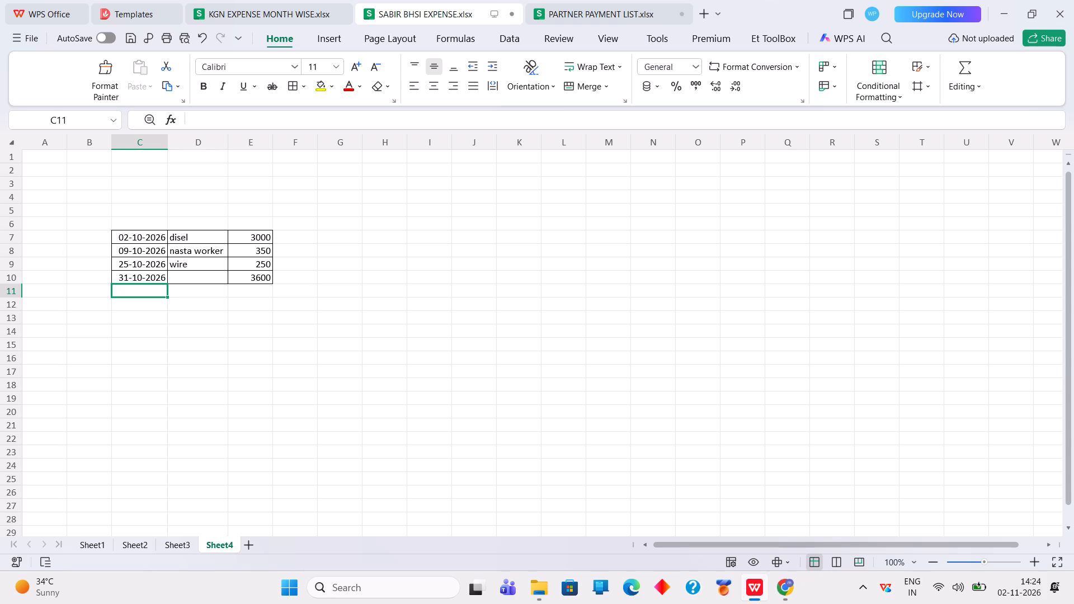
# Enter Sabir's October expense total of 3600 in I98 on Sheet5 of PARTNER PAYMENT LIST, checking it against SABIR BHSI EXPENSE.
pyautogui.click(597, 11)
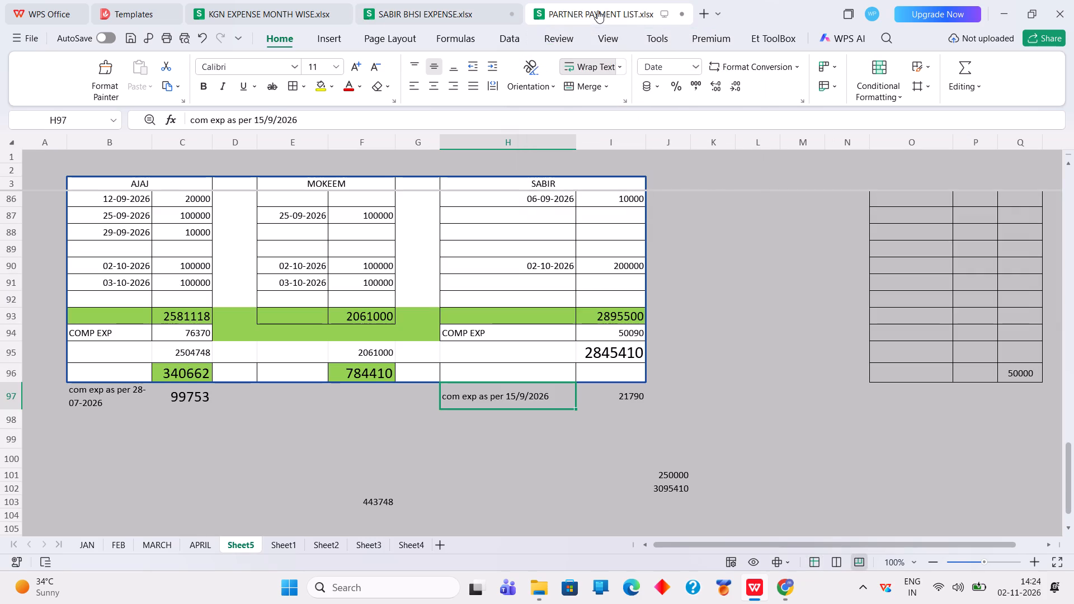
pyautogui.click(626, 410)
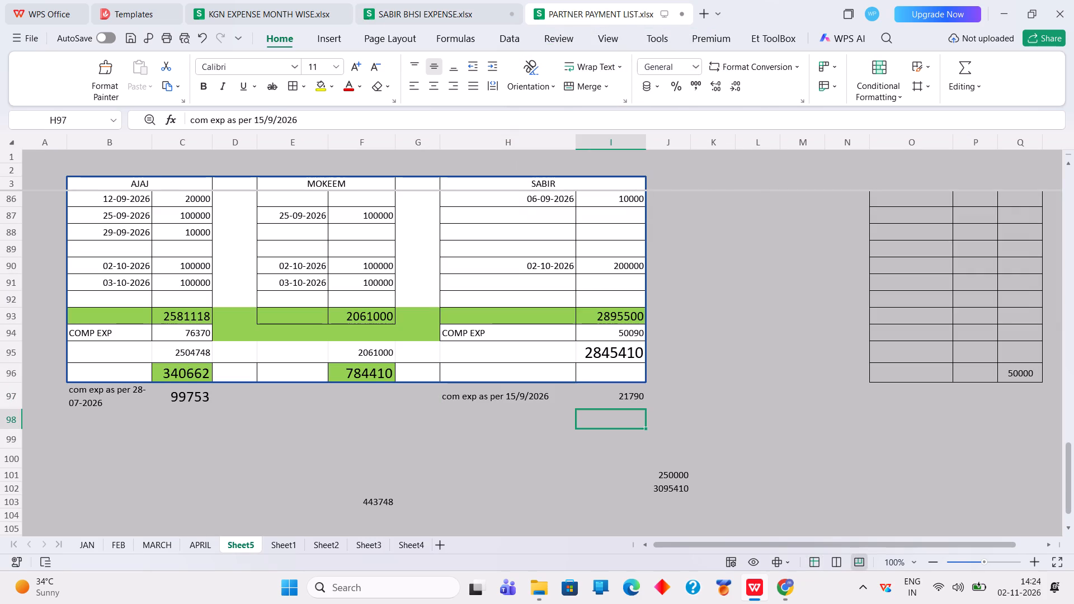
pyautogui.click(634, 403)
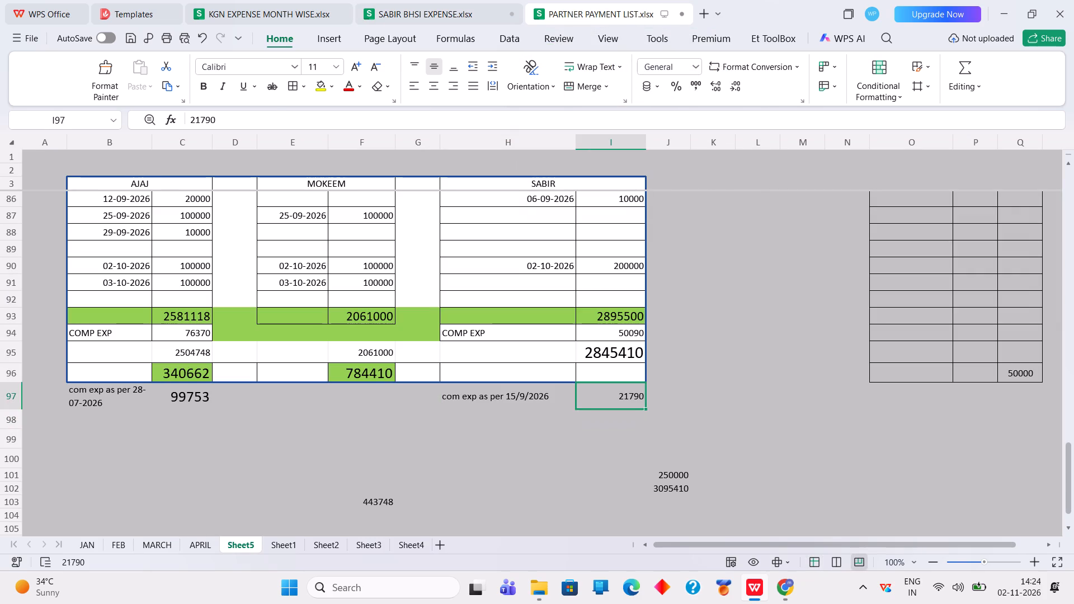
pyautogui.press('Return')
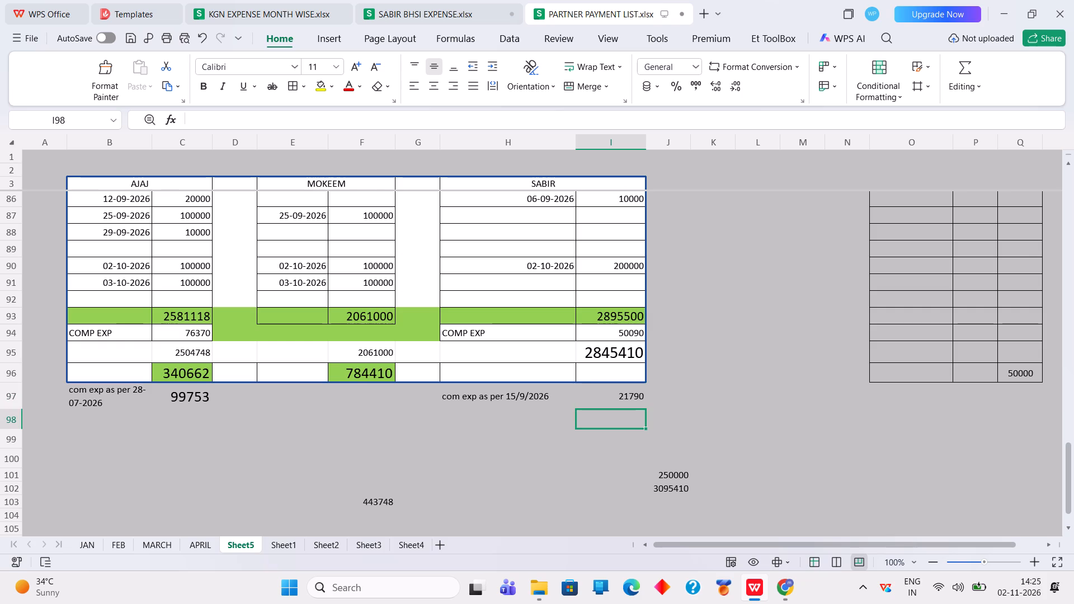
pyautogui.press('3')
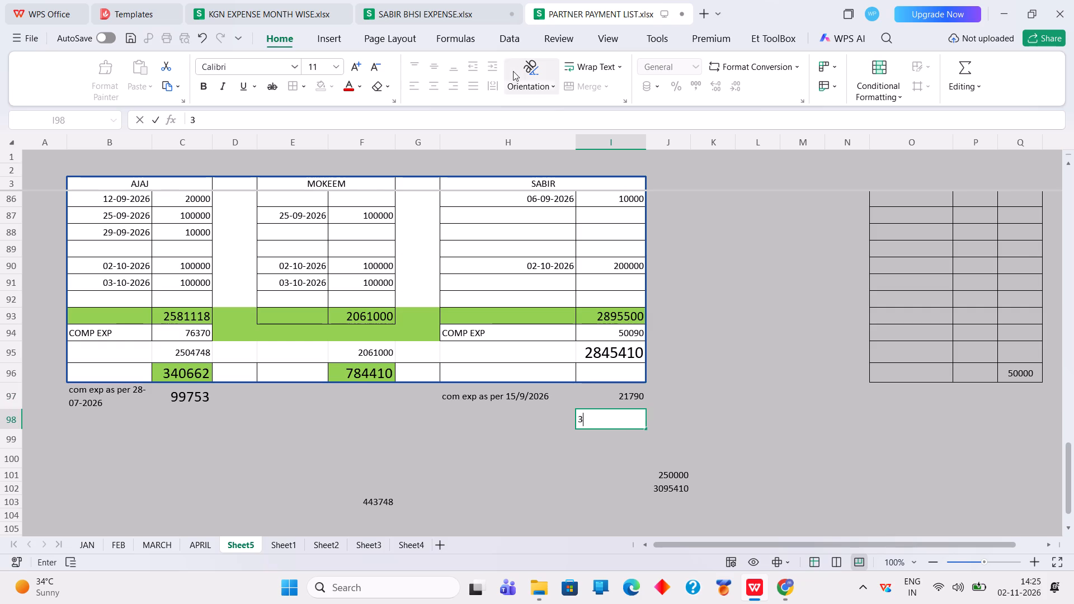
pyautogui.click(436, 18)
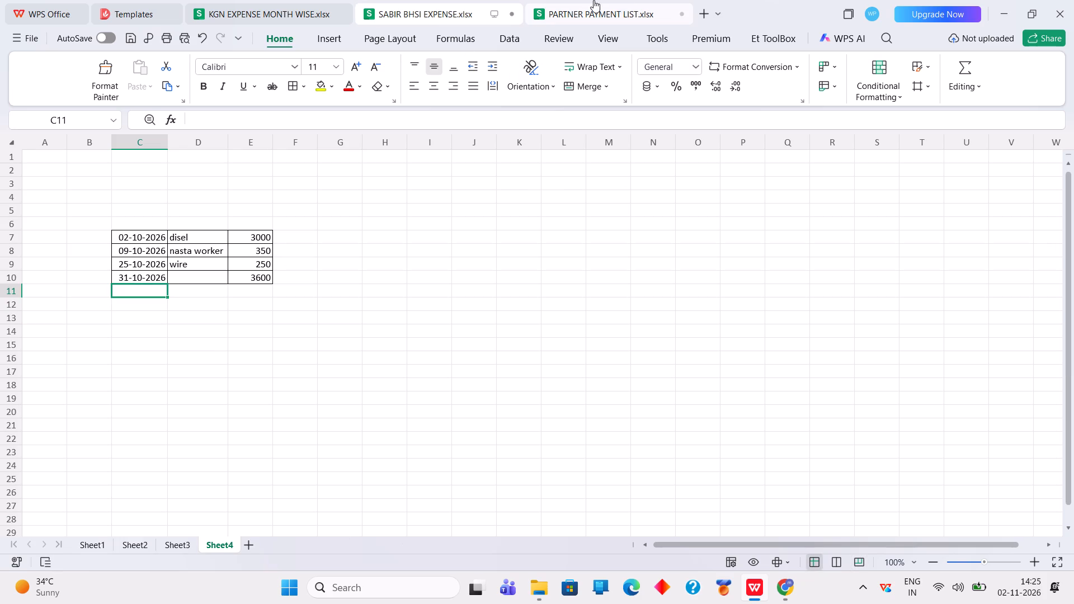
pyautogui.click(627, 2)
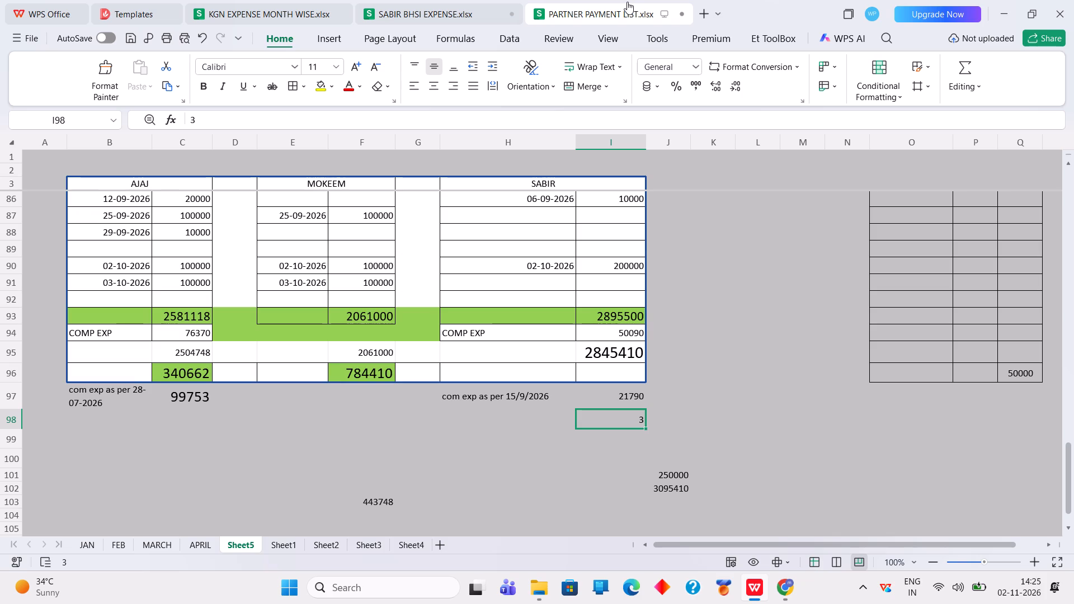
pyautogui.press('6')
pyautogui.press('BackSpace')
pyautogui.write('3600')
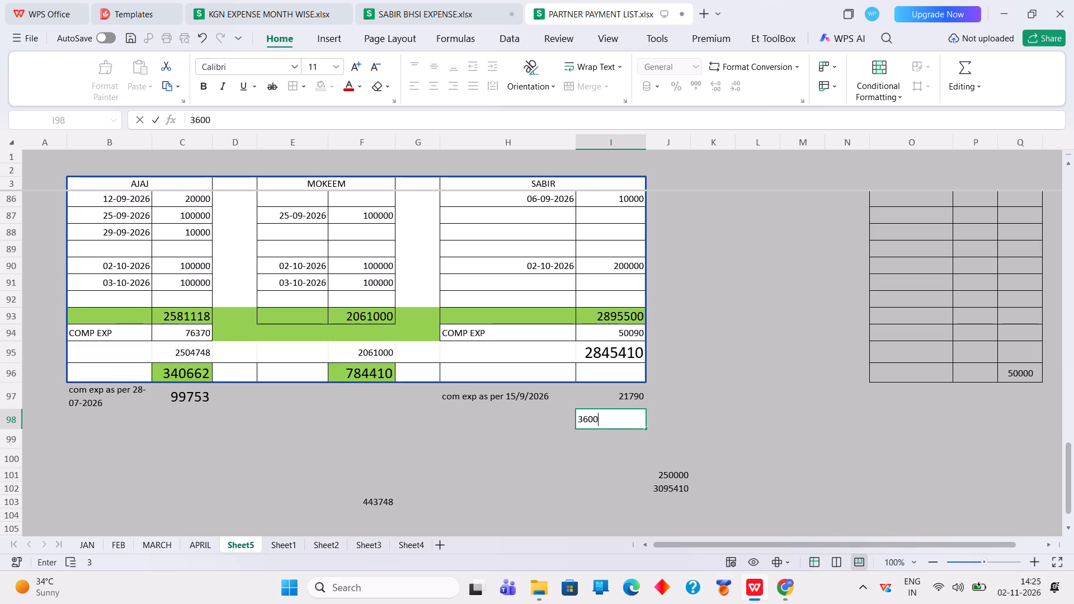
# Label the 3600 amount in H98 as "com exp as of oct 26".
pyautogui.click(456, 422)
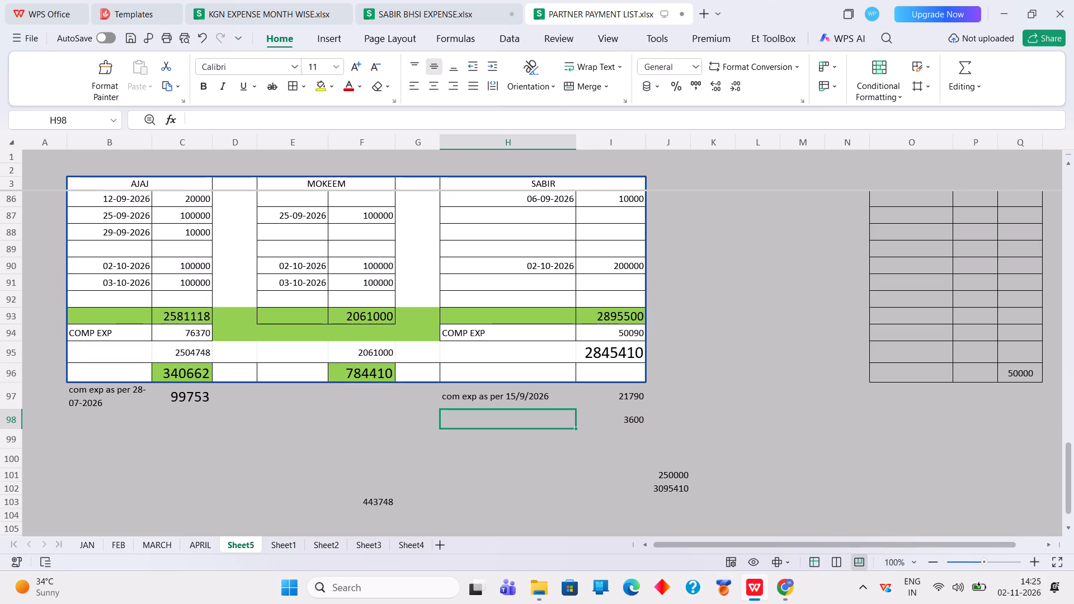
pyautogui.press('c')
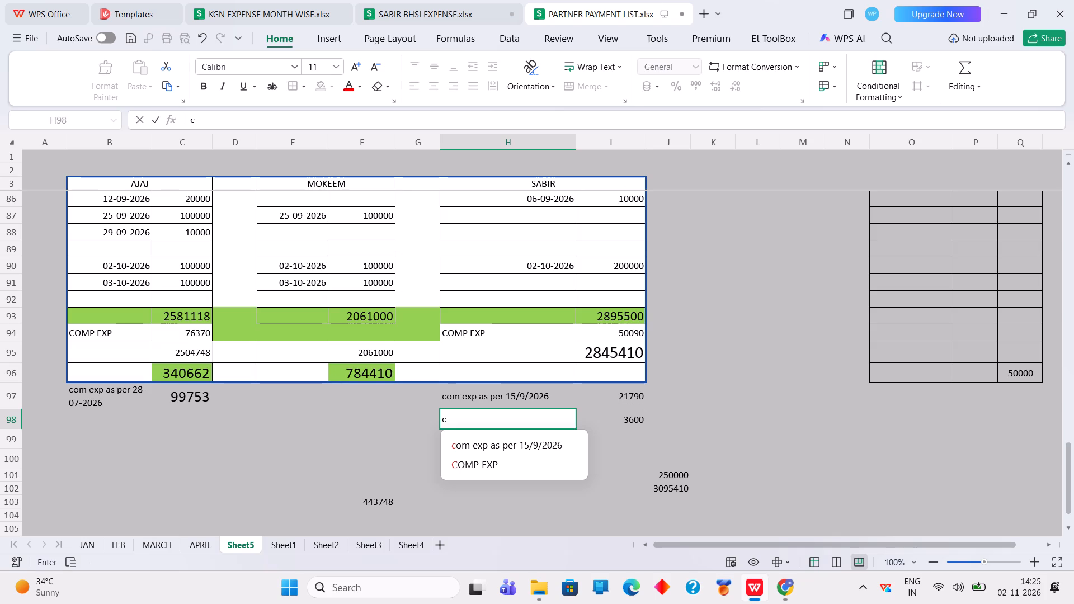
pyautogui.click(500, 449)
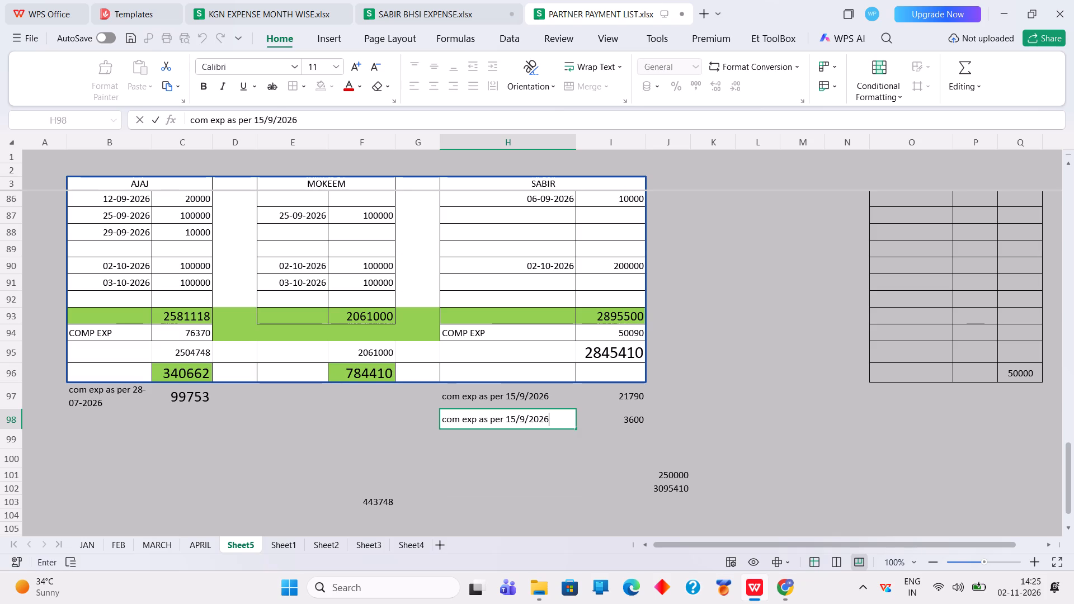
pyautogui.click(564, 418)
pyautogui.press('BackSpace')
pyautogui.press('BackSpace')
pyautogui.press('BackSpace')
pyautogui.press('BackSpace')
pyautogui.press('BackSpace')
pyautogui.press('BackSpace')
pyautogui.press('BackSpace')
pyautogui.press('BackSpace')
pyautogui.press('BackSpace')
pyautogui.press('BackSpace')
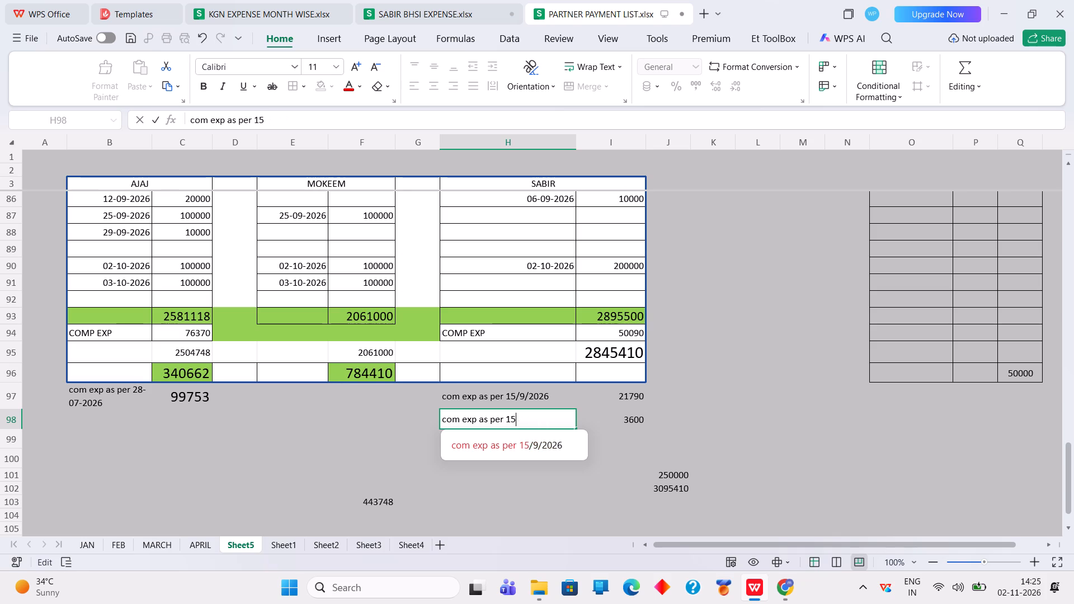
pyautogui.press('BackSpace')
pyautogui.press('BackSpace')
pyautogui.press('BackSpace')
pyautogui.write('of')
pyautogui.press('space')
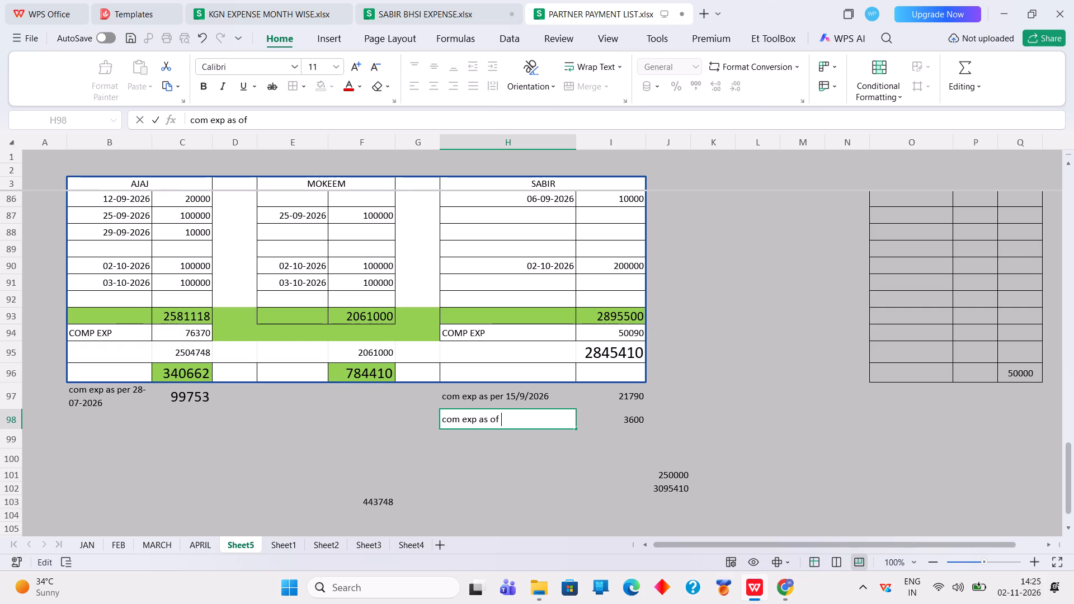
pyautogui.write('oc')
pyautogui.write('t 26')
pyautogui.press('Return')
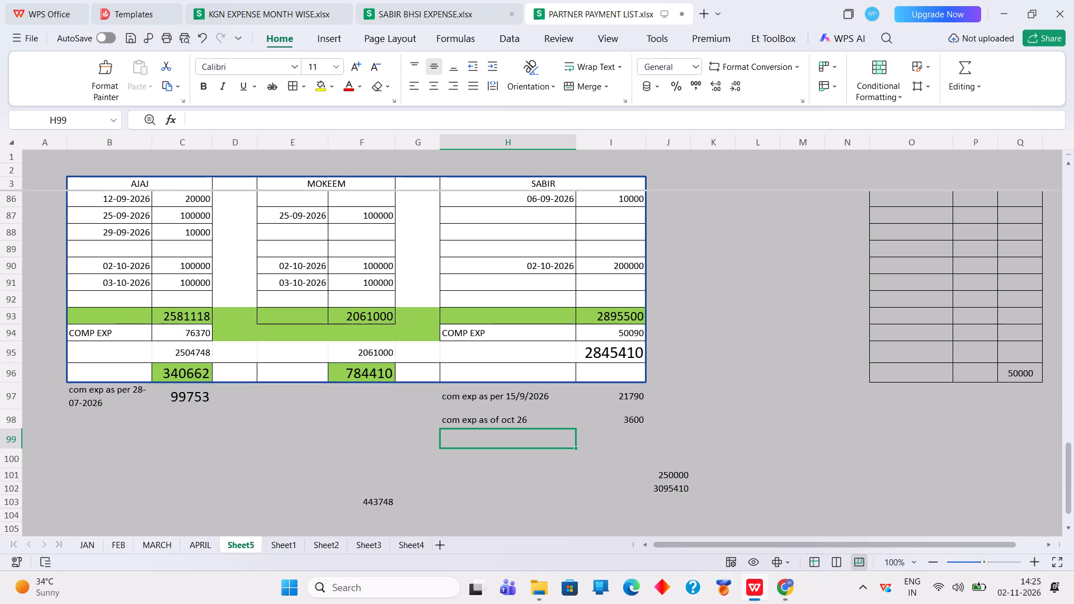
# Change the date in the H97 company expense label to 30/9/2026.
pyautogui.click(529, 397)
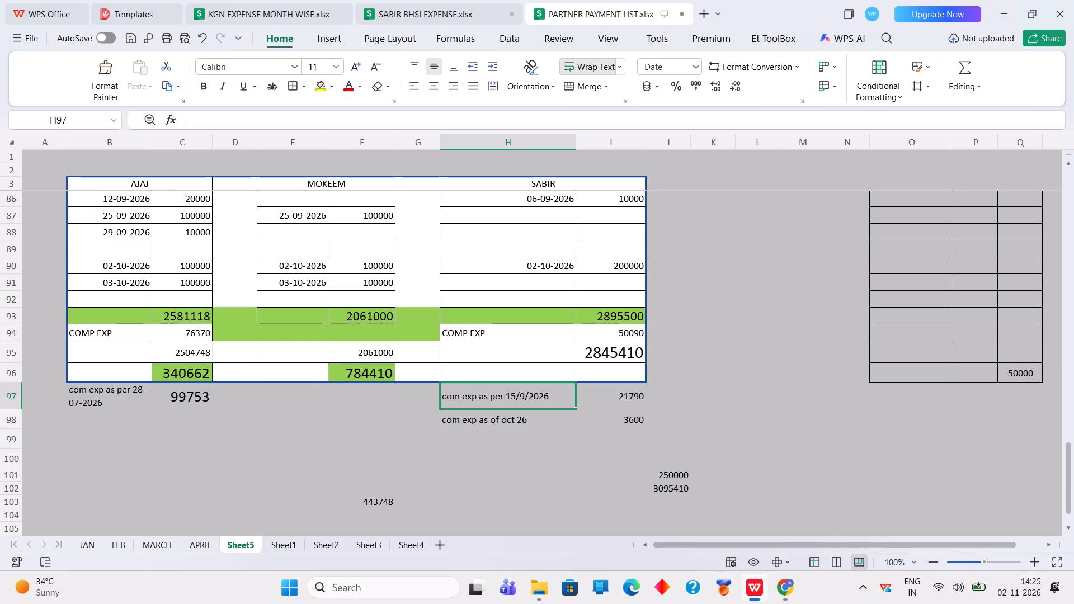
pyautogui.moveTo(300, 121); pyautogui.dragTo(286, 115)
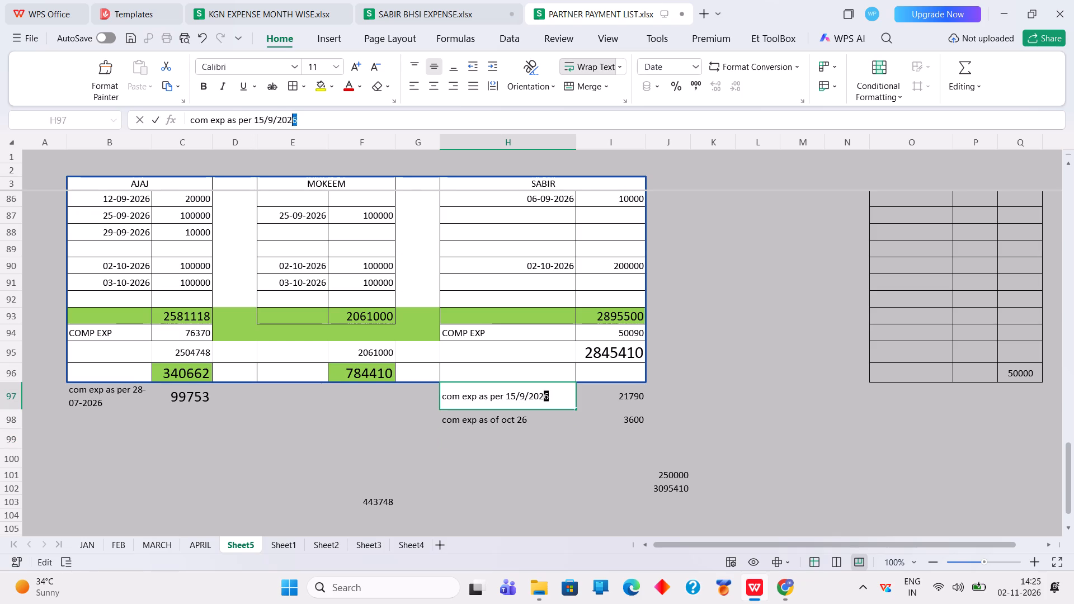
pyautogui.moveTo(286, 115); pyautogui.dragTo(256, 119)
pyautogui.write('30/9/2026')
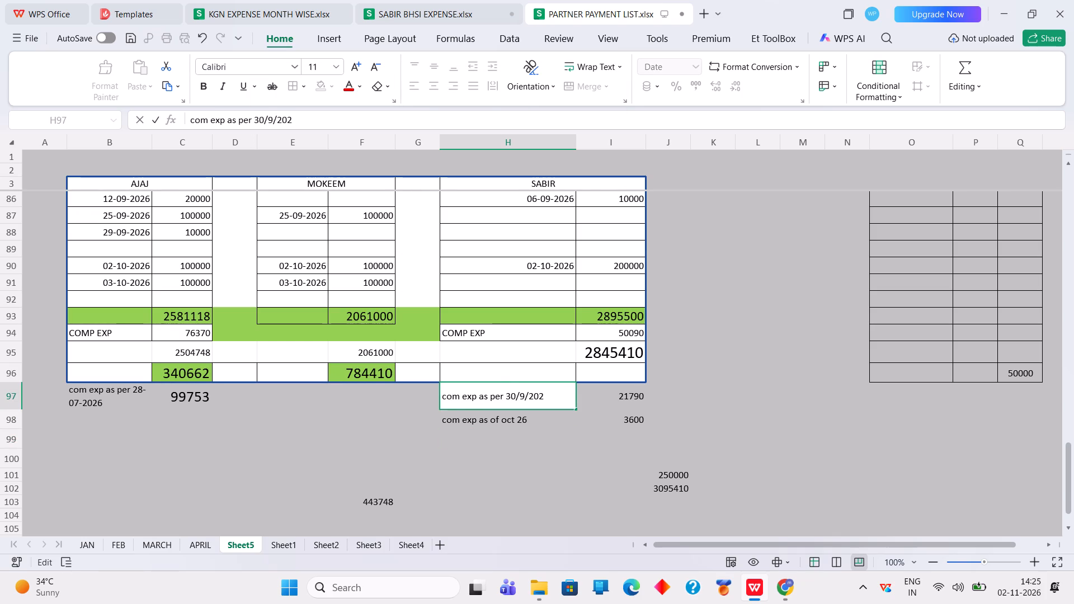
pyautogui.press('Return')
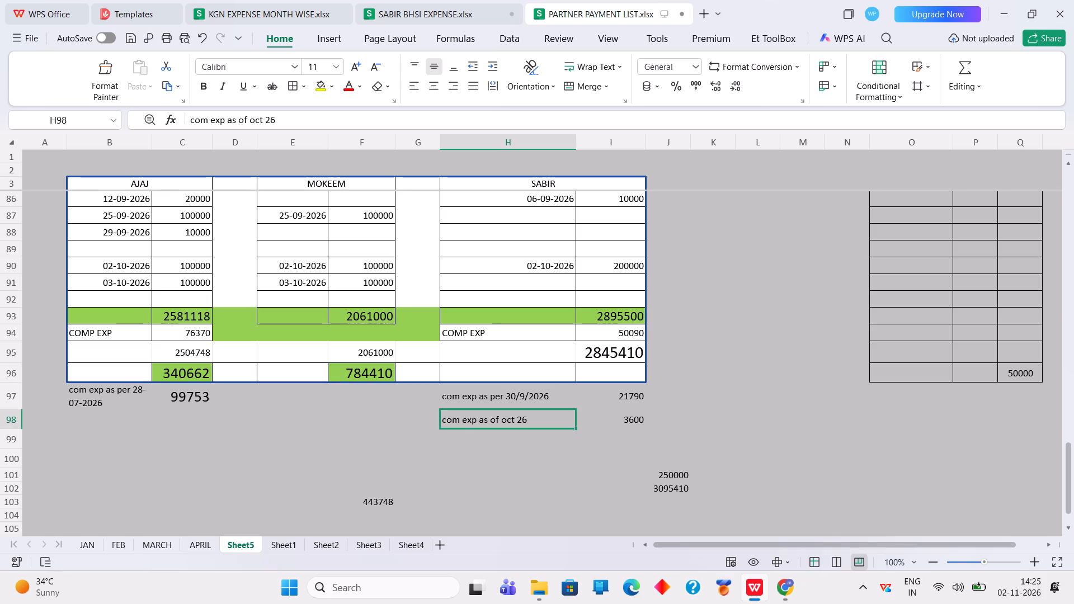
# Replace "oct 26" in the H98 label with 30/10/2026, after checking Sheet3 of SABIR BHSI EXPENSE.
pyautogui.click(454, 5)
pyautogui.click(181, 541)
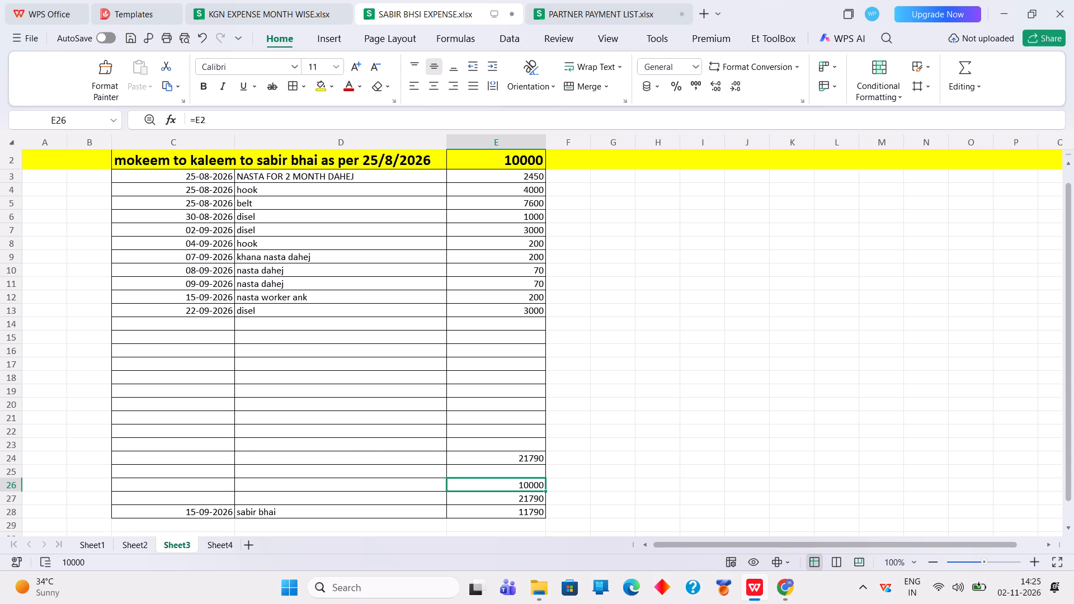
pyautogui.click(613, 16)
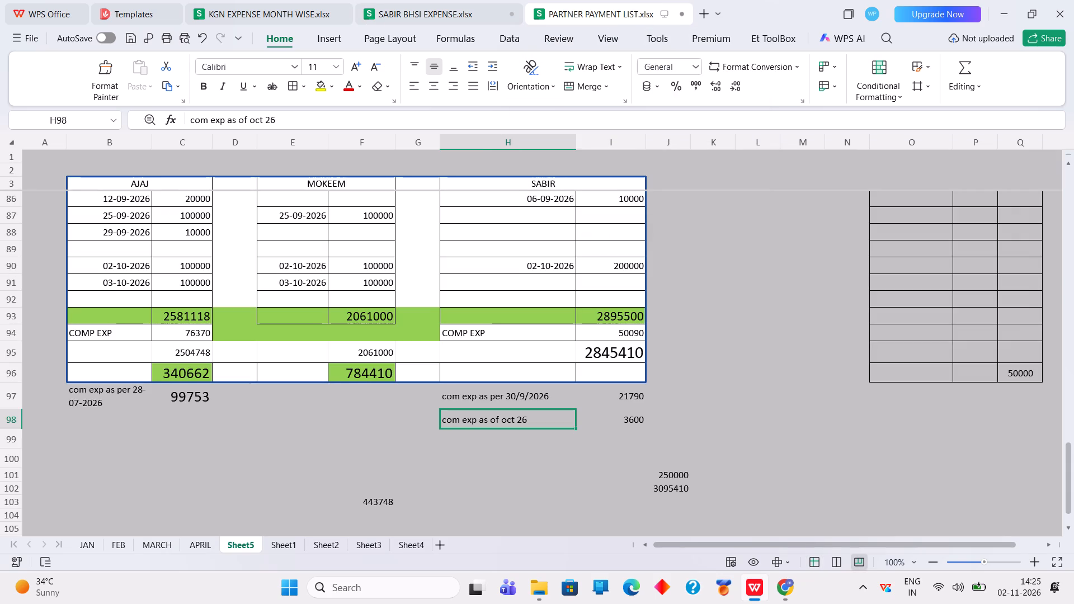
pyautogui.click(494, 436)
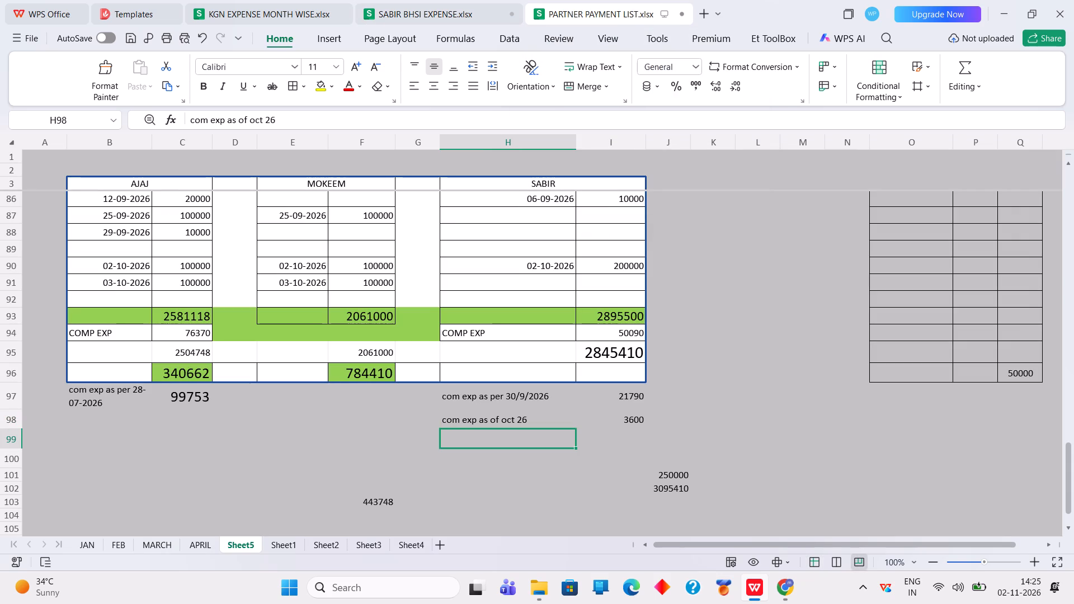
pyautogui.click(526, 420)
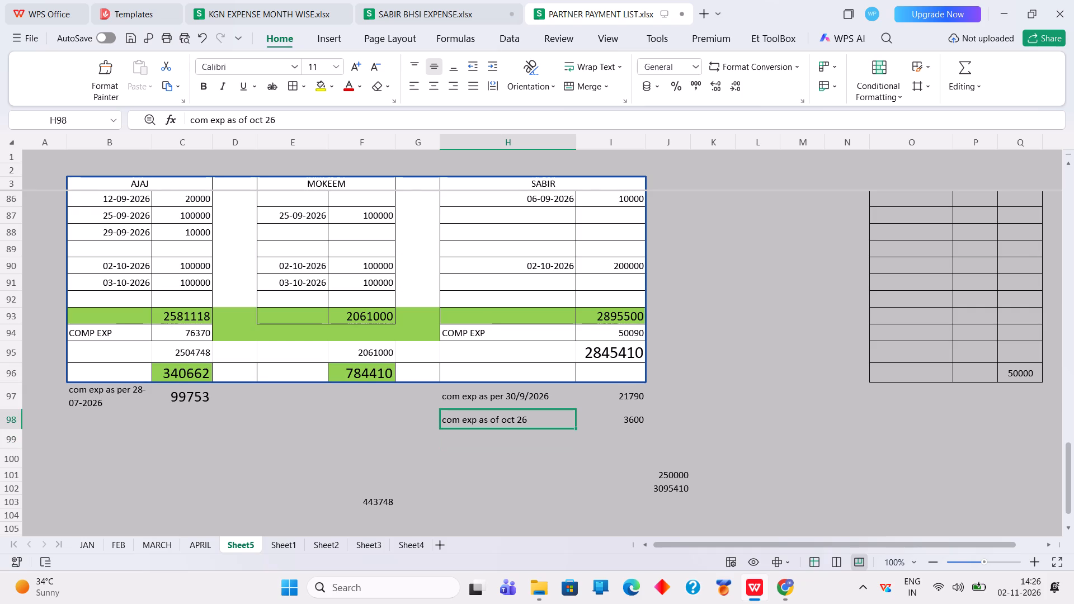
pyautogui.click(503, 418)
pyautogui.moveTo(305, 114); pyautogui.dragTo(252, 116)
pyautogui.write('30/10/2026')
pyautogui.press('Return')
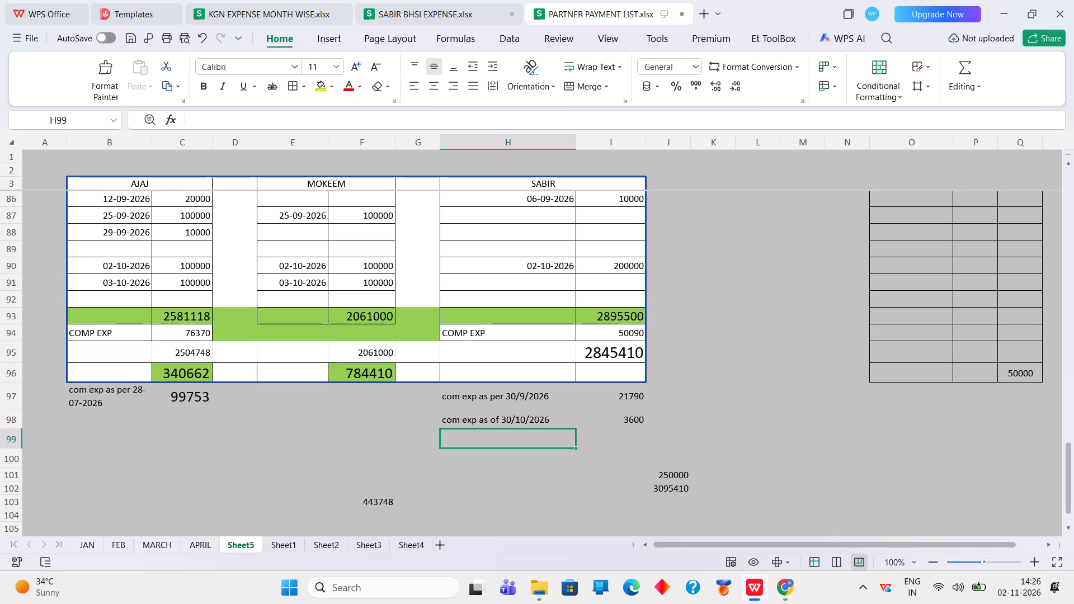
pyautogui.click(524, 416)
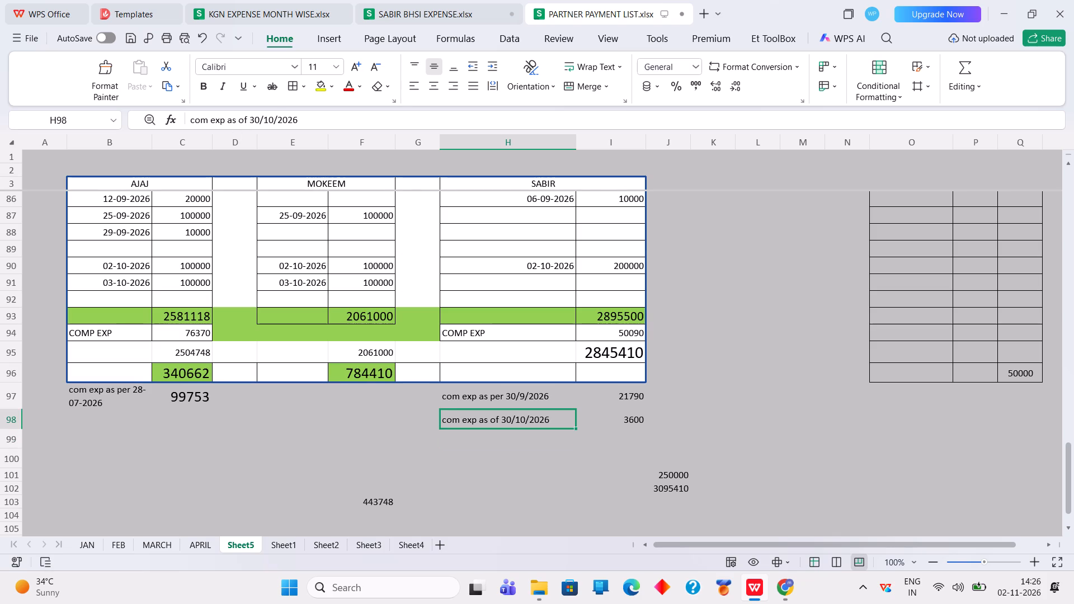
pyautogui.click(426, 11)
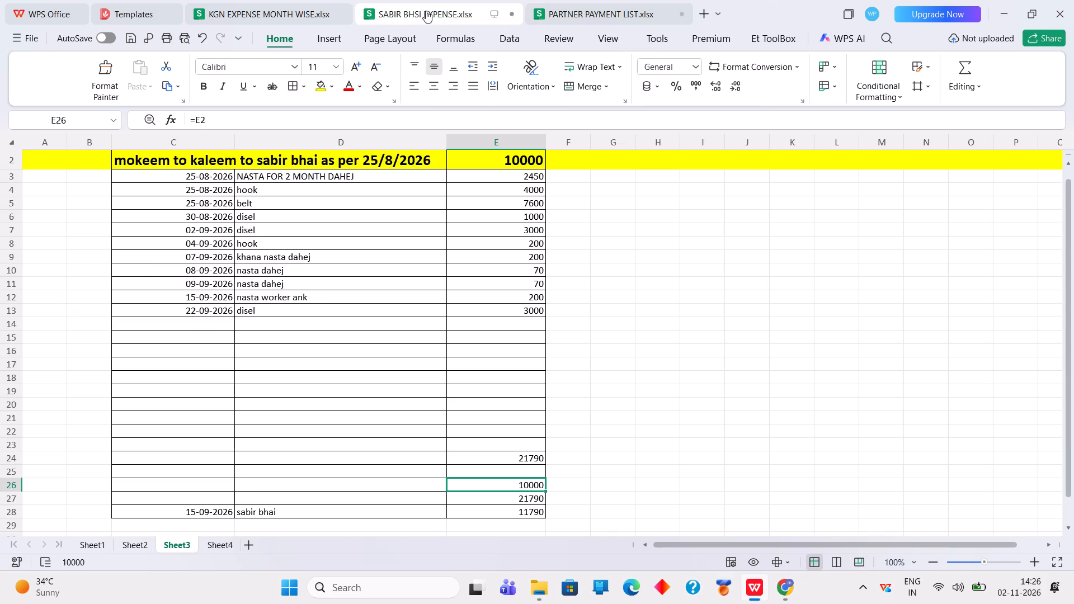
pyautogui.click(232, 541)
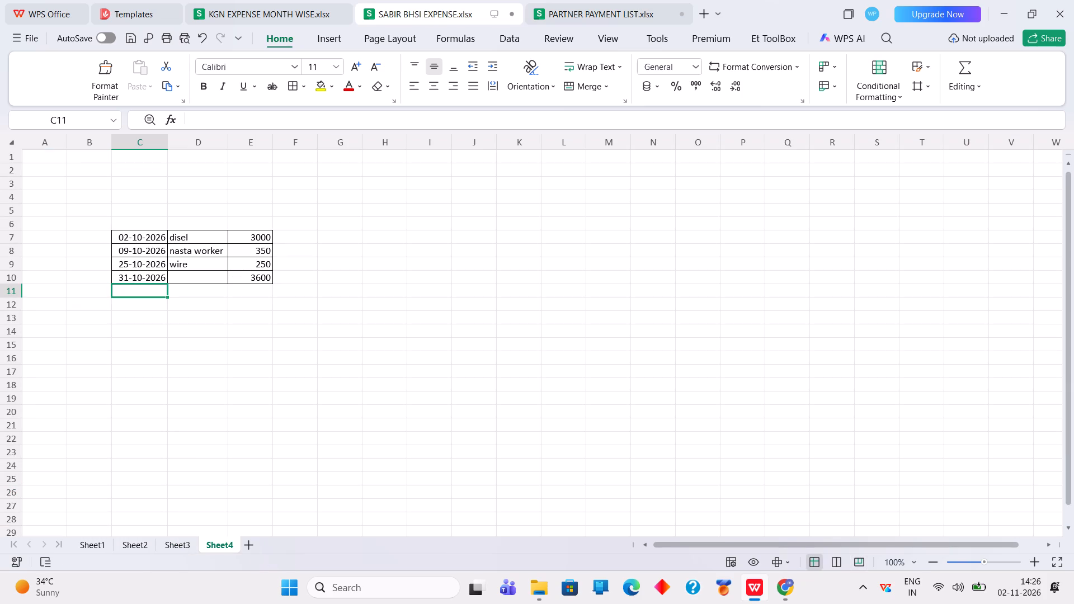
pyautogui.moveTo(403, 234); pyautogui.dragTo(498, 258)
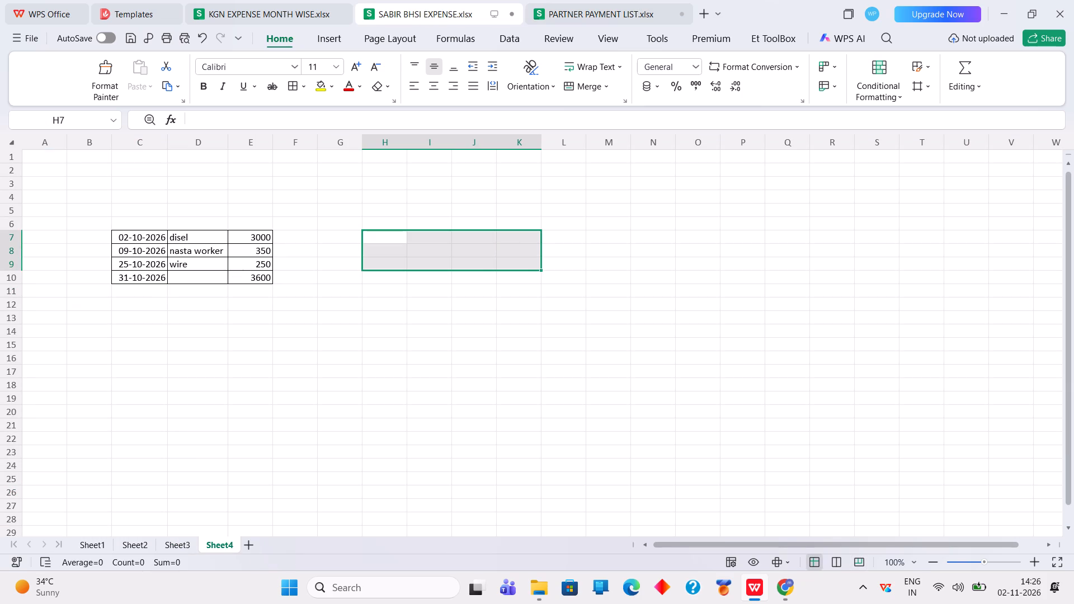
pyautogui.click(185, 224)
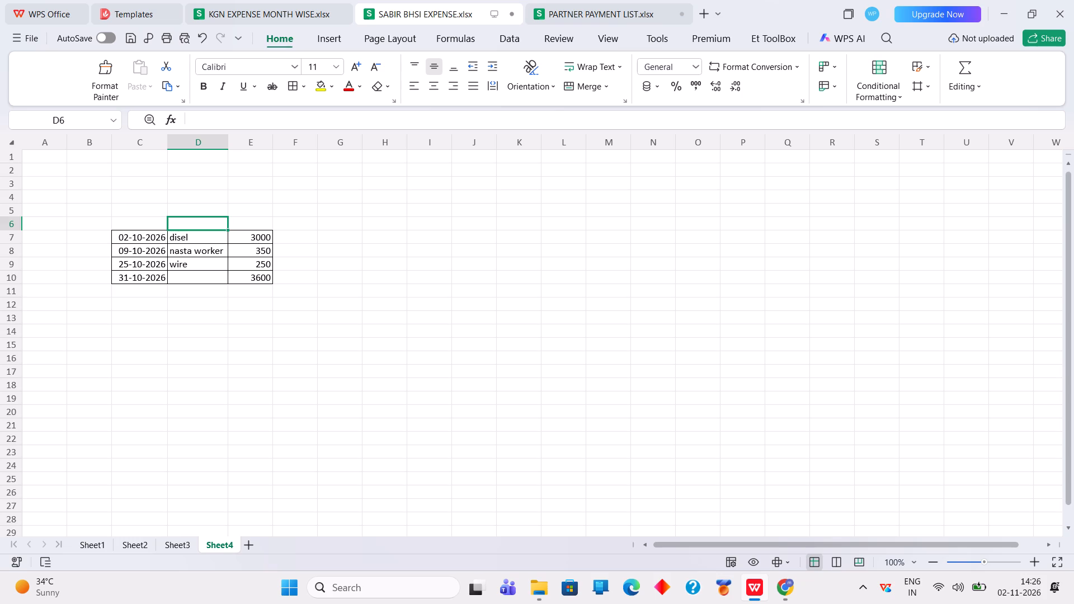
pyautogui.click(390, 237)
pyautogui.write('2/11/2026')
pyautogui.press('Return')
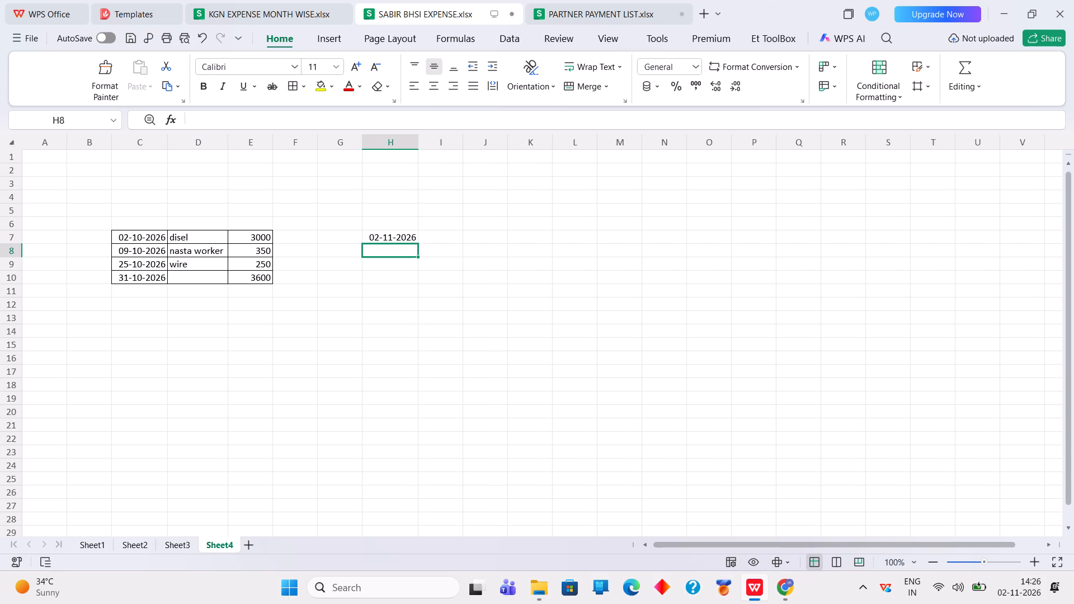
pyautogui.click(432, 235)
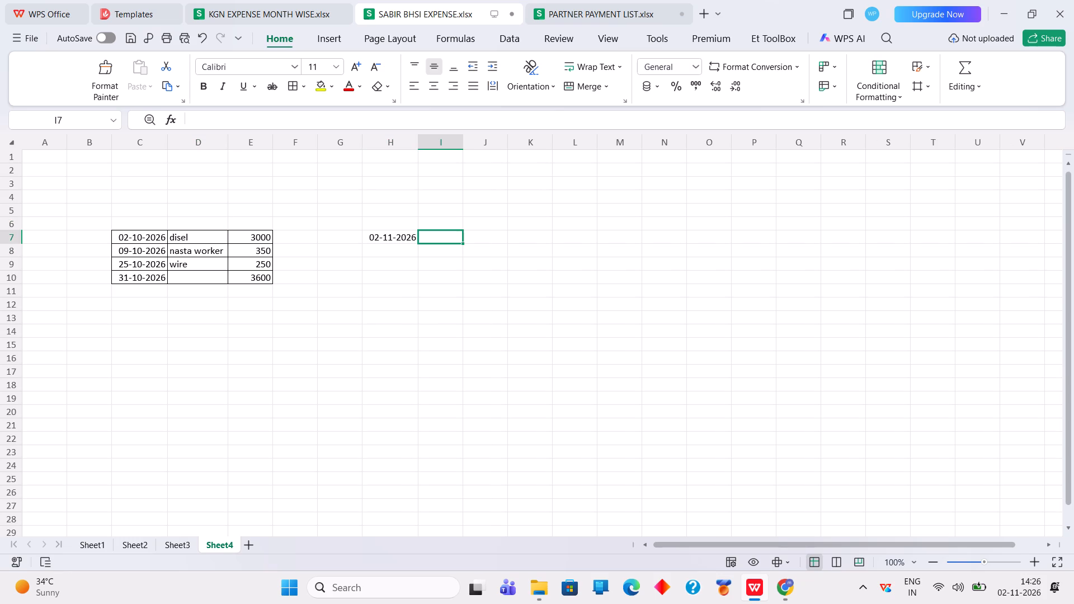
pyautogui.click(493, 240)
pyautogui.write('1632')
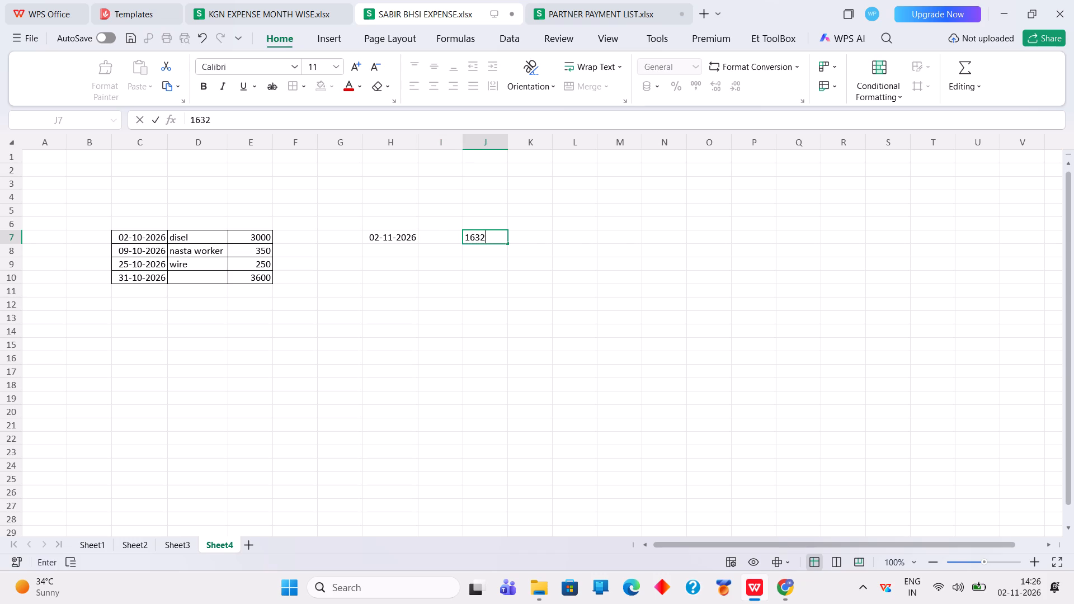
pyautogui.click(444, 238)
pyautogui.write('meta')
pyautogui.write('l box')
pyautogui.press('Return')
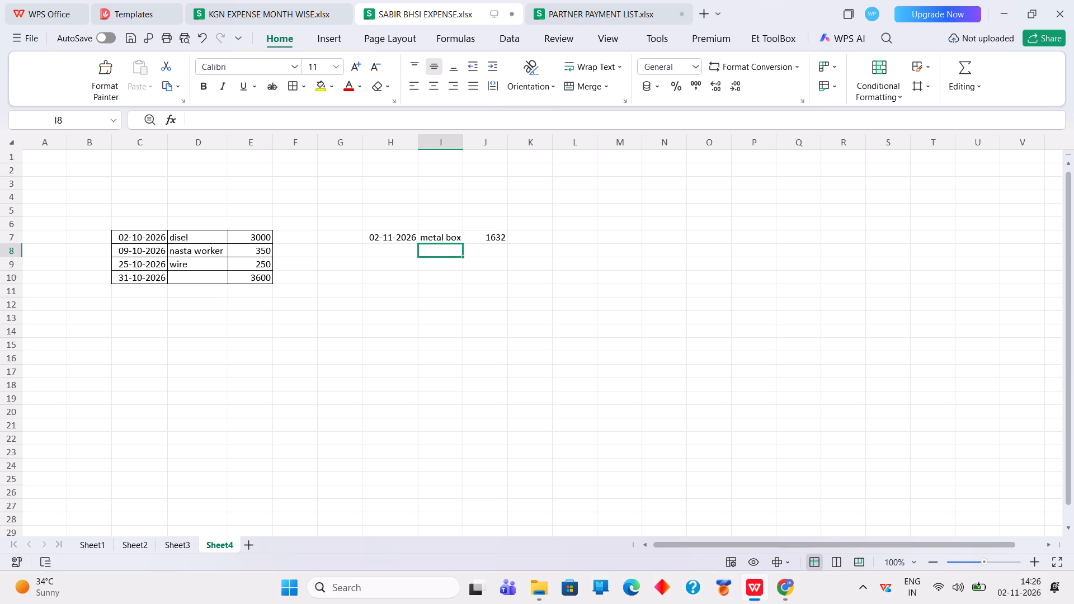
# Start a second November expense row with the date 2/11/2026 in H8 and 2 in J8.
pyautogui.click(392, 250)
pyautogui.write('2/11/2026')
pyautogui.press('Return')
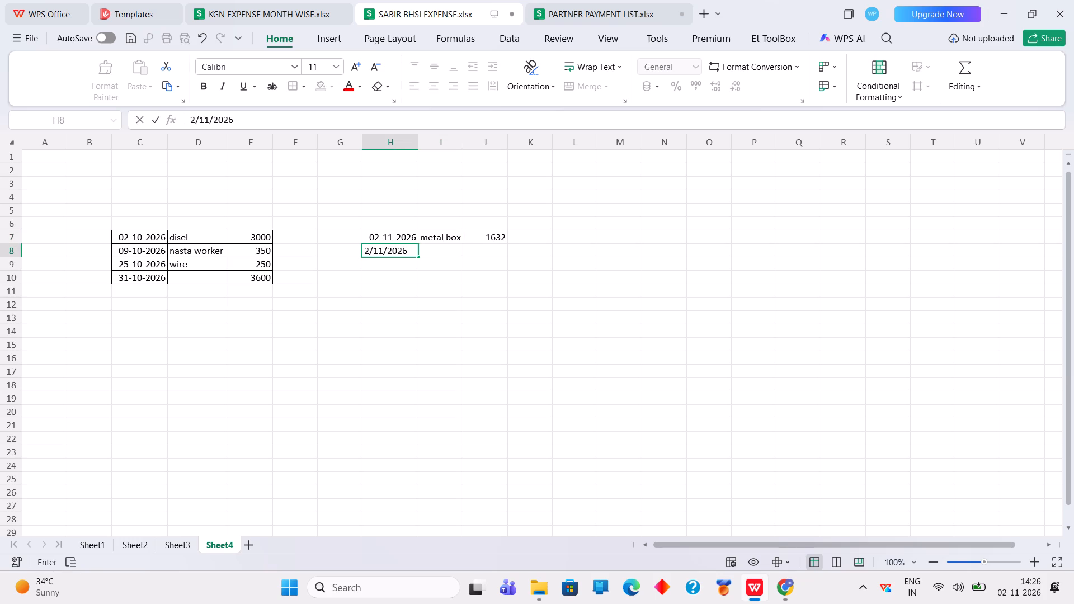
pyautogui.click(459, 251)
pyautogui.click(459, 251)
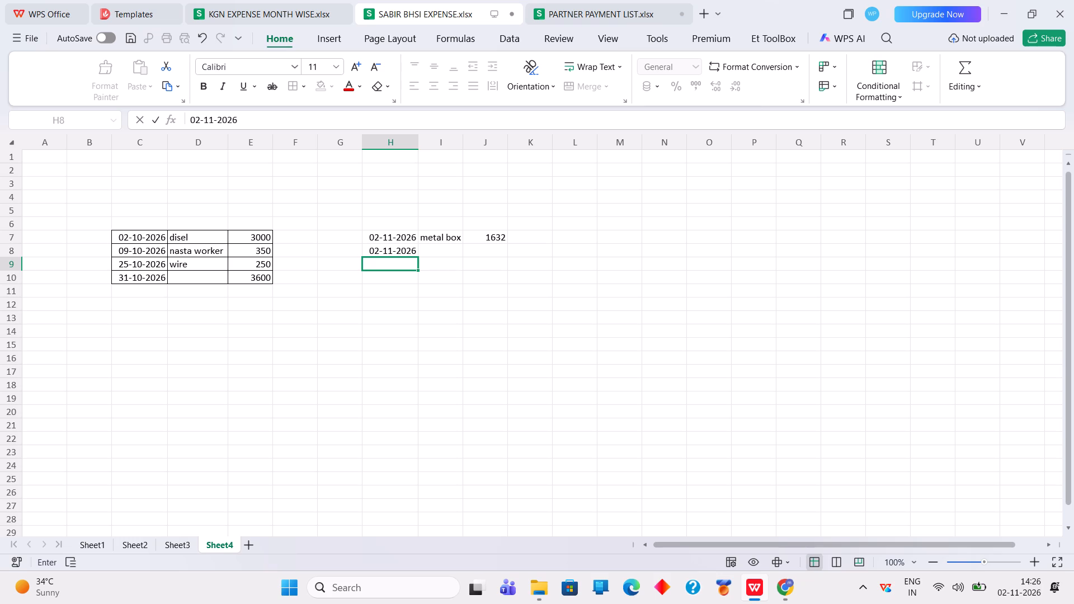
pyautogui.click(498, 249)
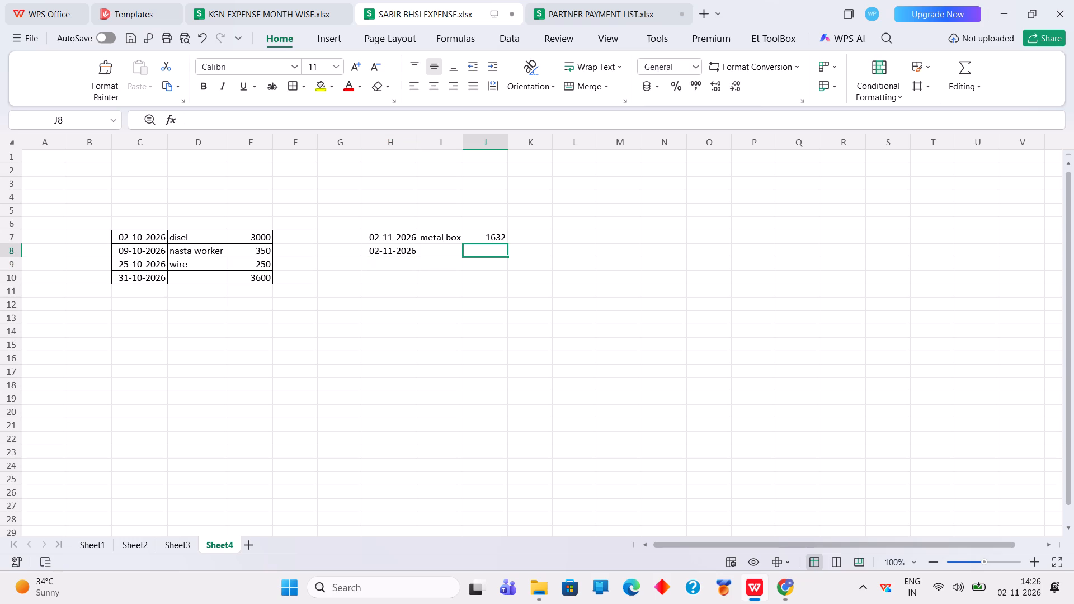
pyautogui.press('2')
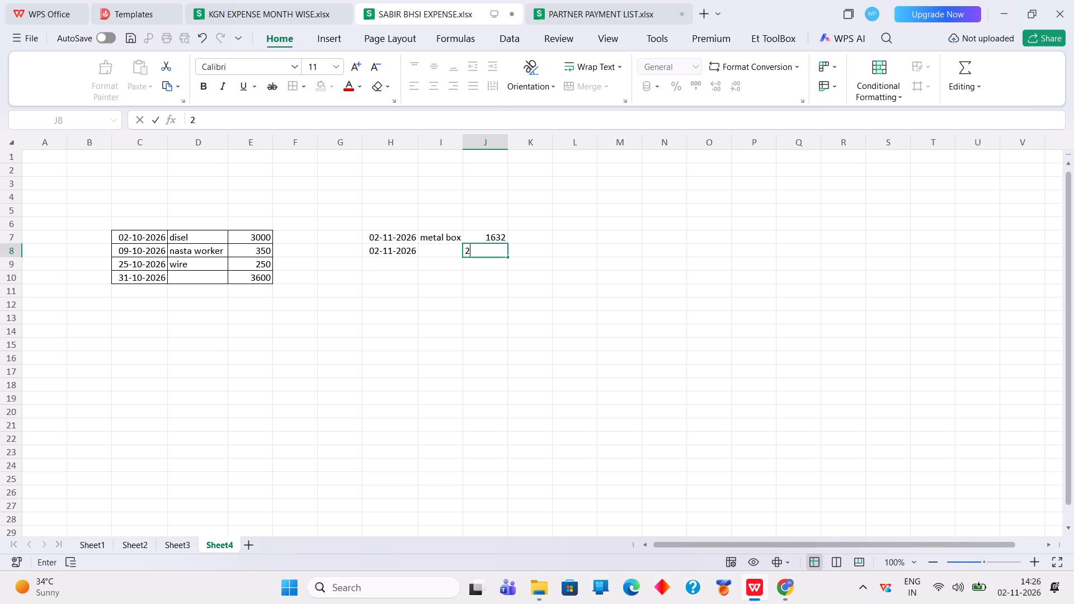
# Change the metal box amount in J7 to 2200.
pyautogui.click(500, 238)
pyautogui.write('2200')
pyautogui.press('Return')
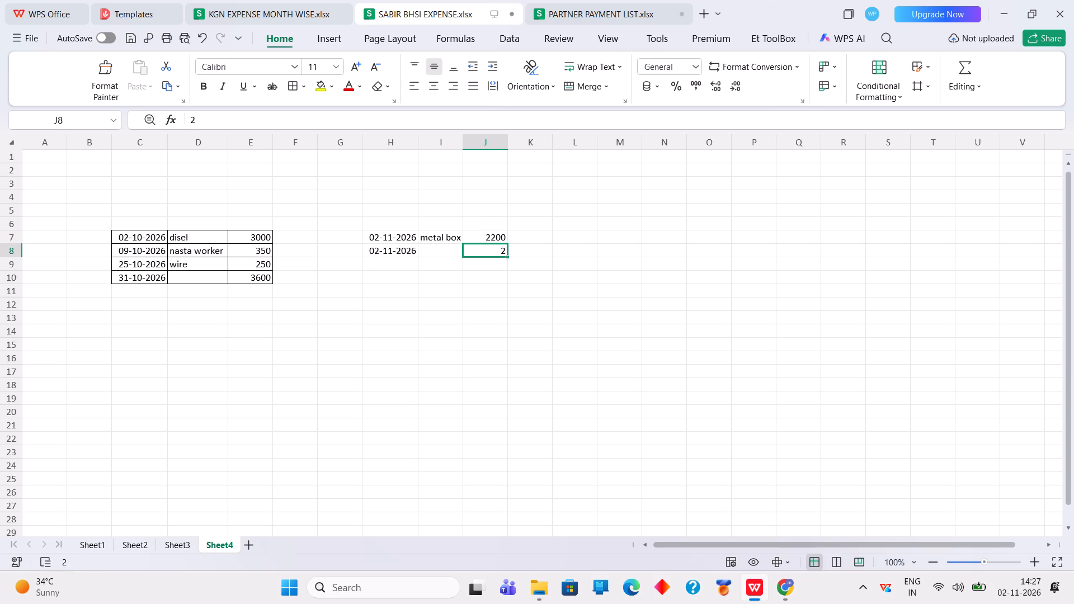
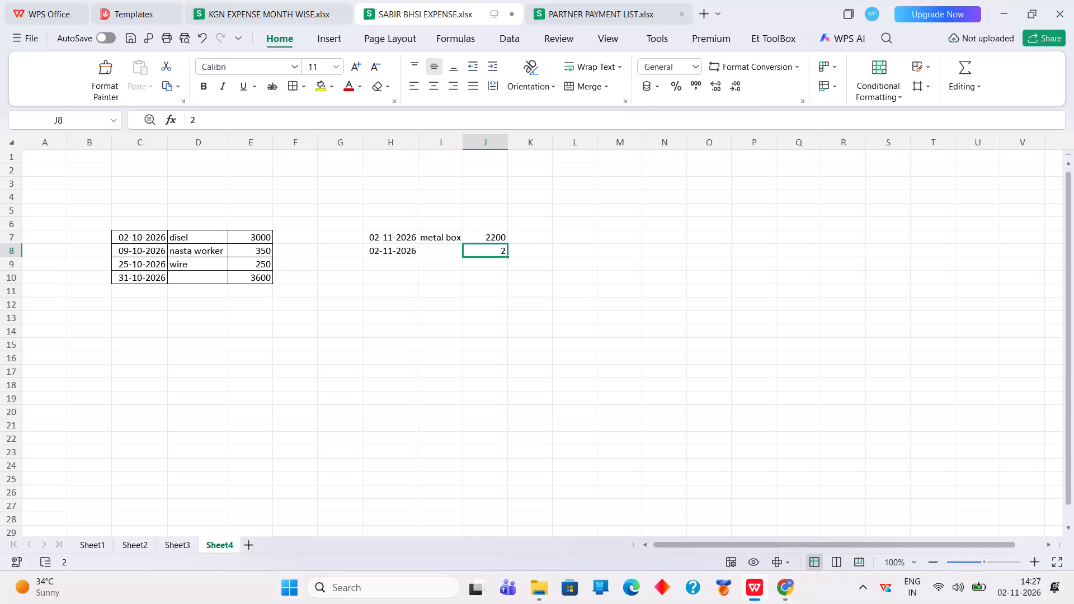
# Enter the description "plug etc total 26" in I8 for the second November expense.
pyautogui.click(428, 256)
pyautogui.write('plug')
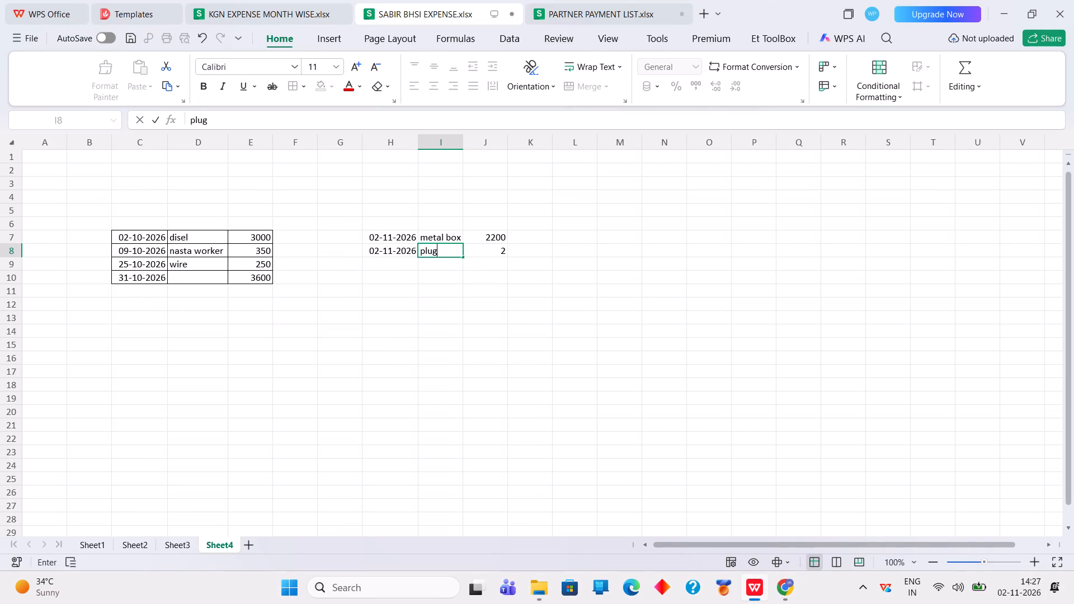
pyautogui.press('space')
pyautogui.write('etc')
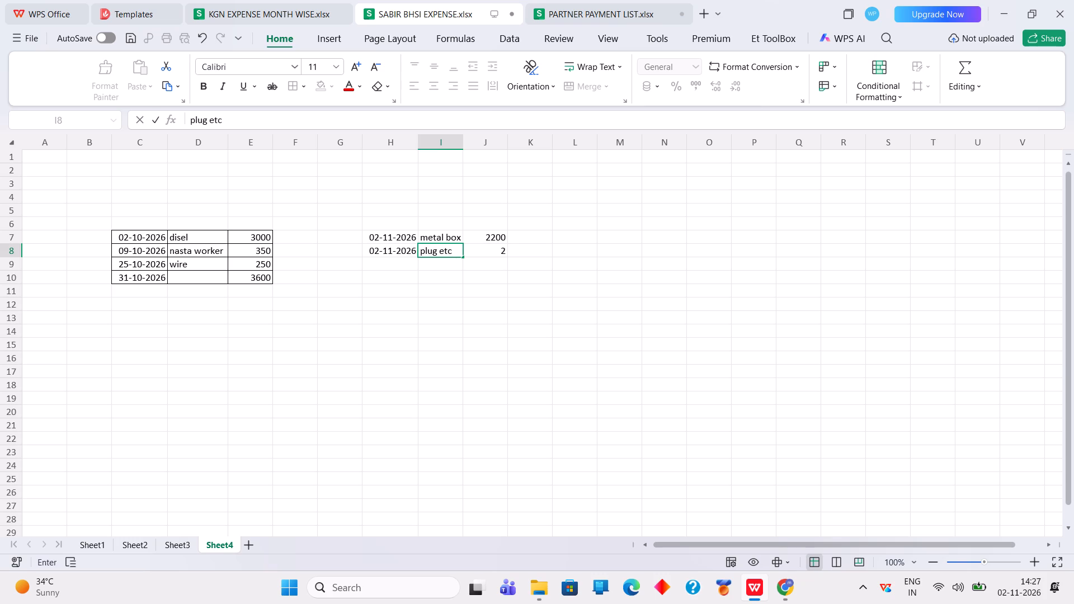
pyautogui.click(504, 246)
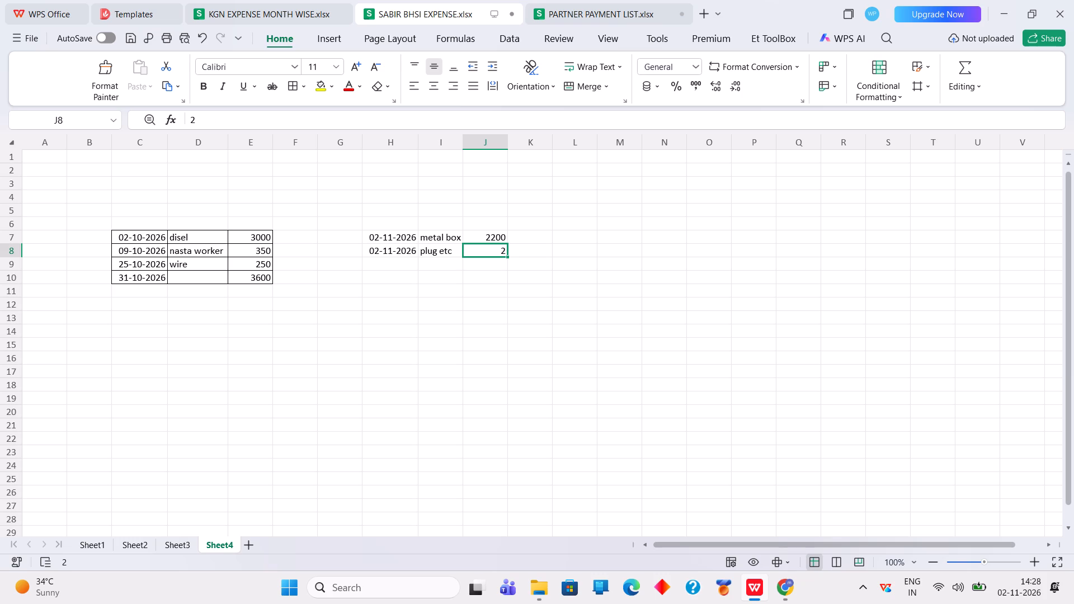
pyautogui.click(449, 249)
pyautogui.click(305, 119)
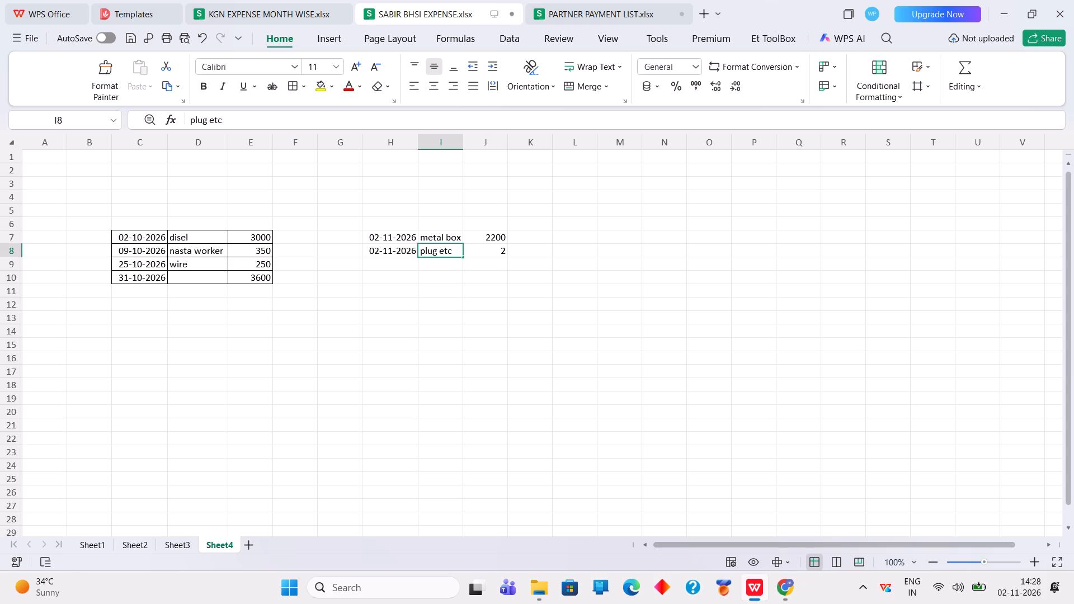
pyautogui.press('space')
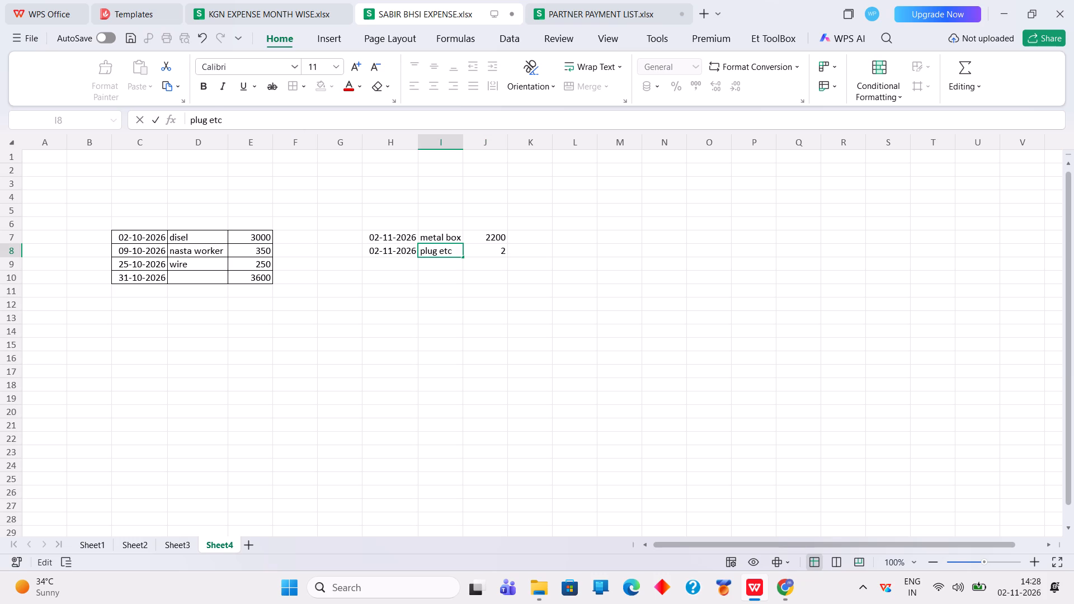
pyautogui.write('toal 26')
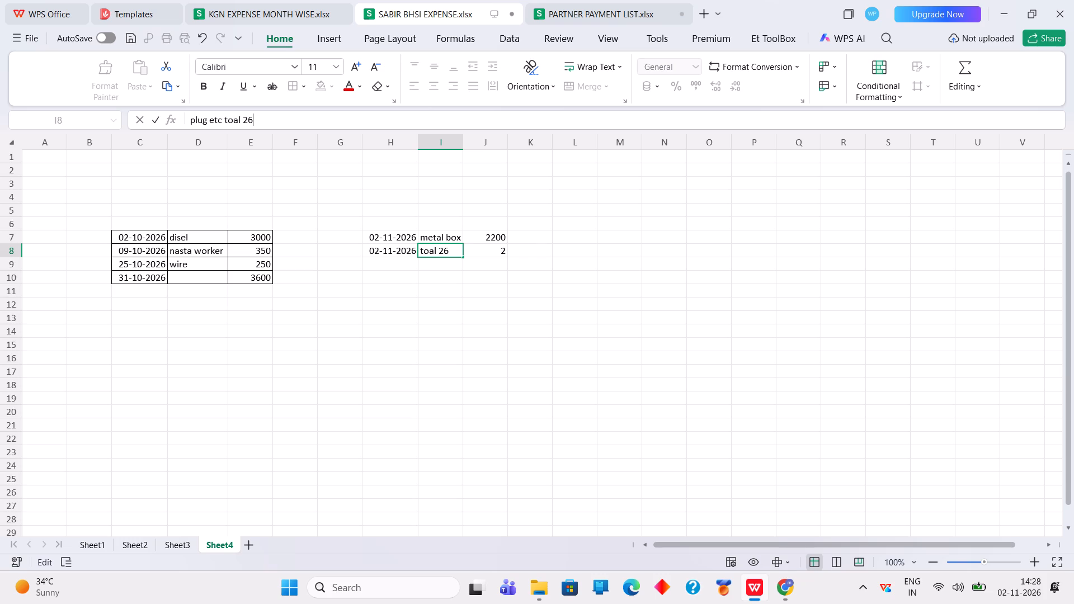
pyautogui.click(233, 117)
pyautogui.press('t')
pyautogui.press('Return')
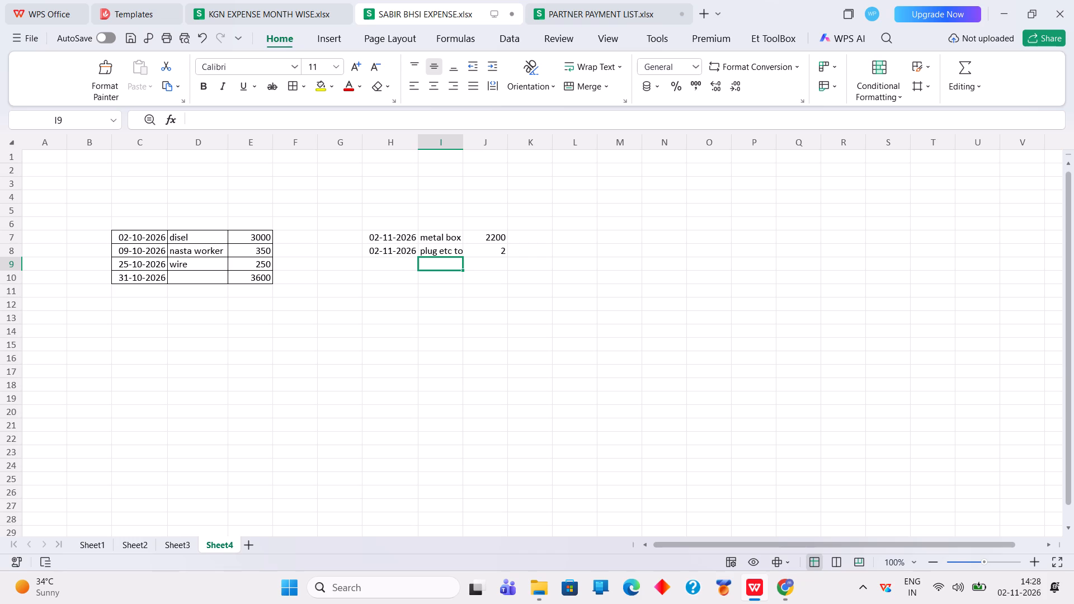
# Extend the metal box description in I7 so it reads "metal box 3".
pyautogui.click(456, 240)
pyautogui.click(297, 124)
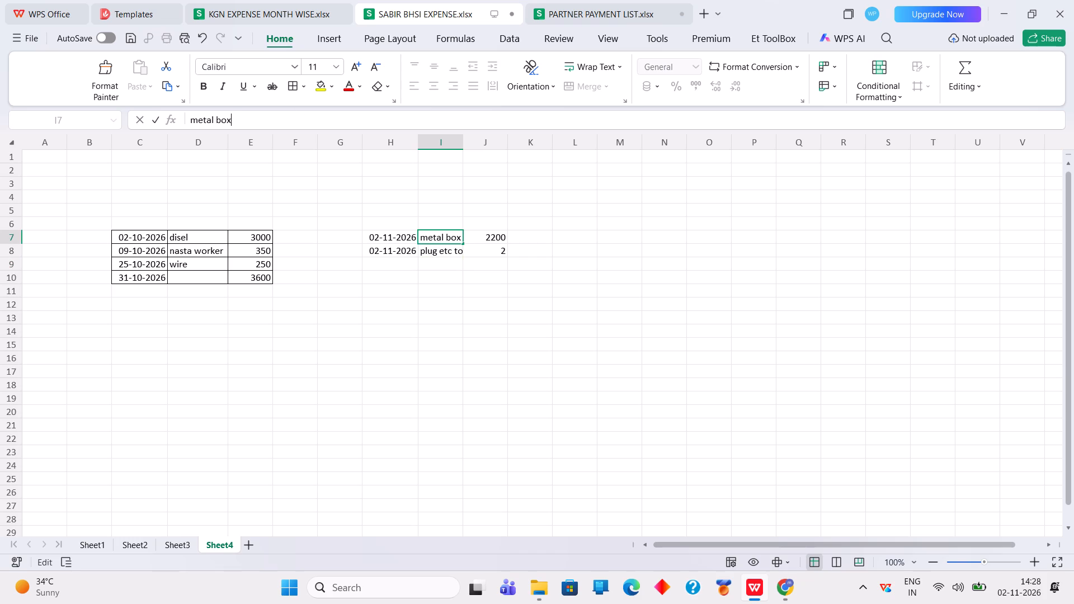
pyautogui.press('space')
pyautogui.write('3')
pyautogui.press('Return')
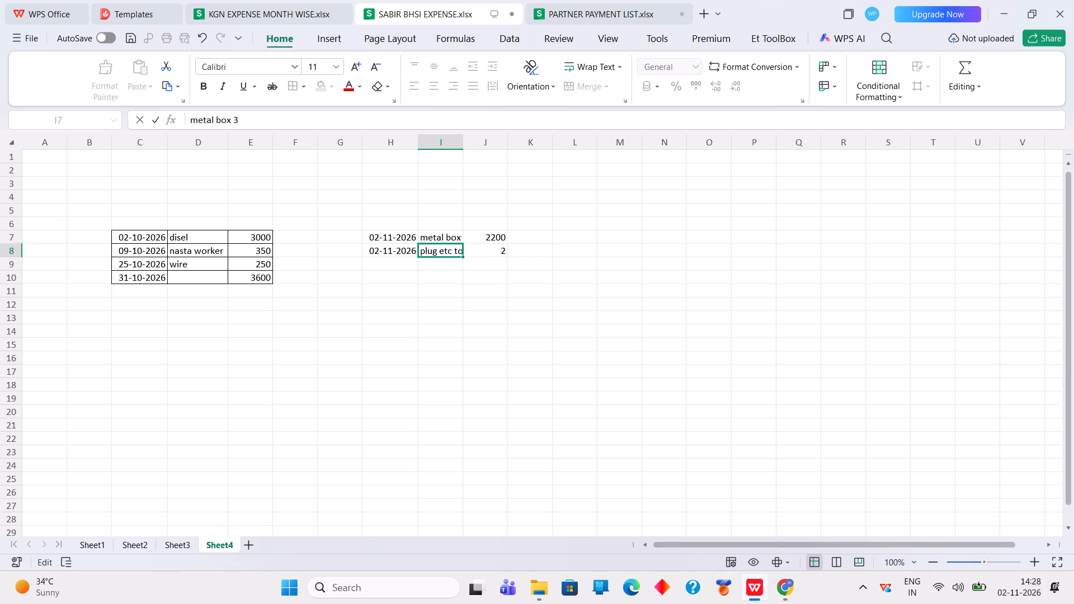
# Set the plug expense amount in J8 to 2900.
pyautogui.click(482, 252)
pyautogui.write('2900')
pyautogui.press('Return')
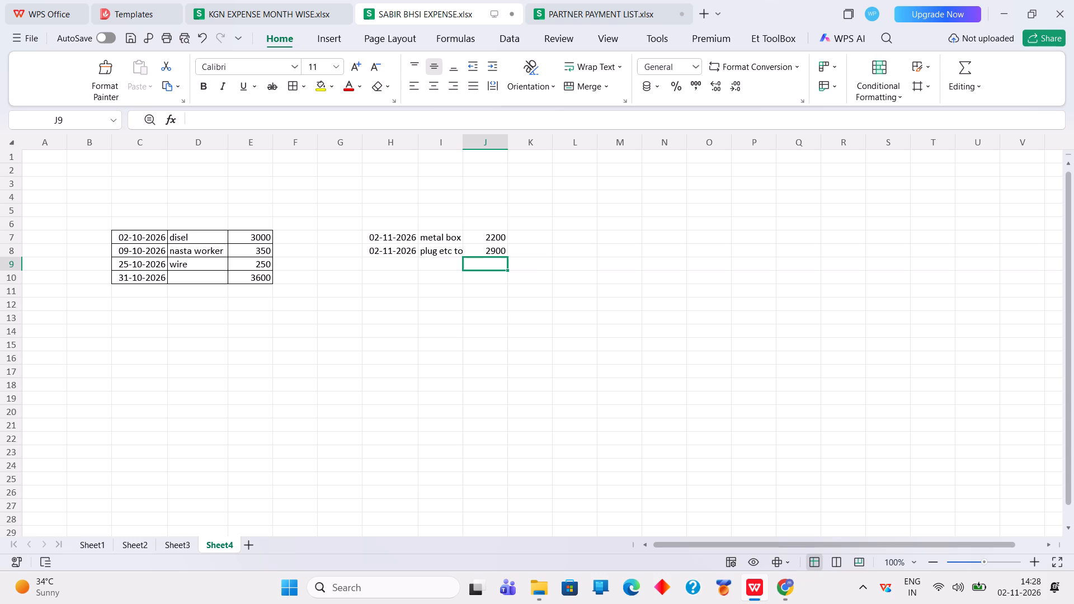
# Fill row 9 of the November list in H9:J9 with date 2/11/2026, "wire" and amount 8400.
pyautogui.click(435, 263)
pyautogui.write('wire')
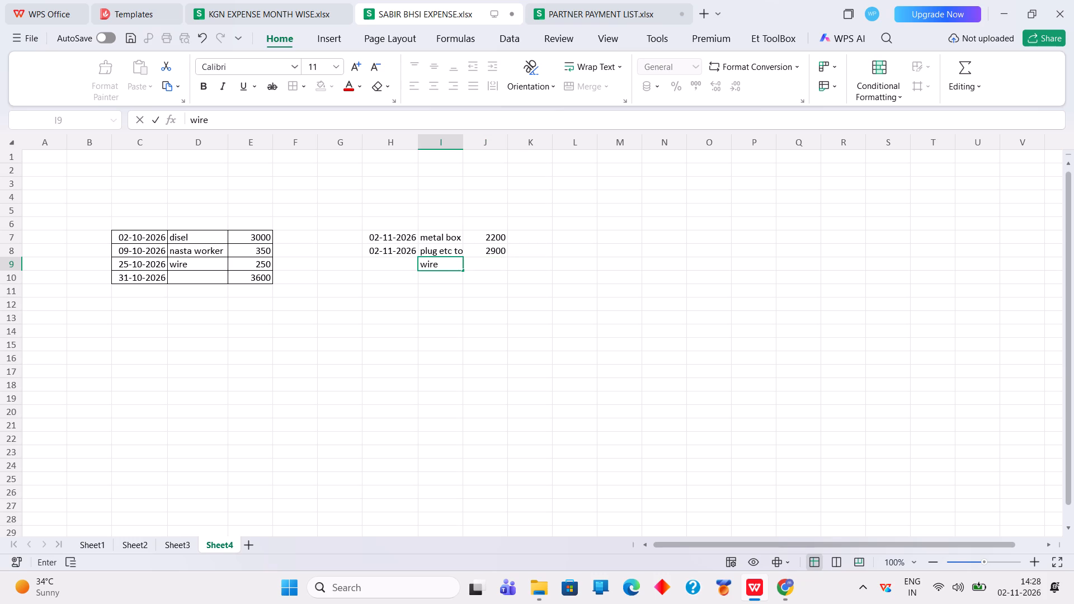
pyautogui.click(483, 267)
pyautogui.write('8400')
pyautogui.press('Return')
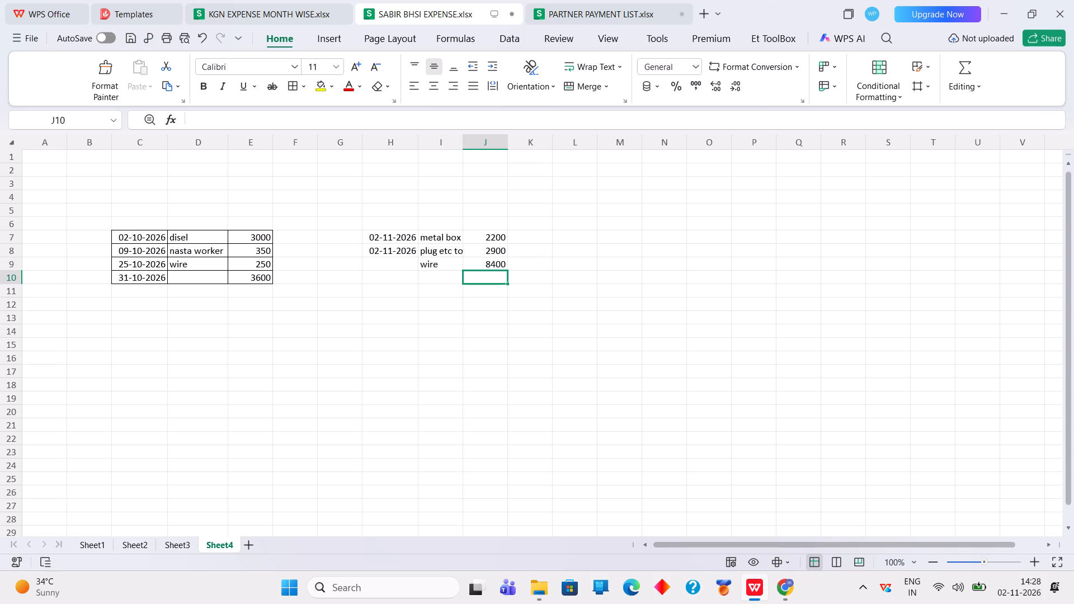
pyautogui.click(387, 261)
pyautogui.write('2/11/2026')
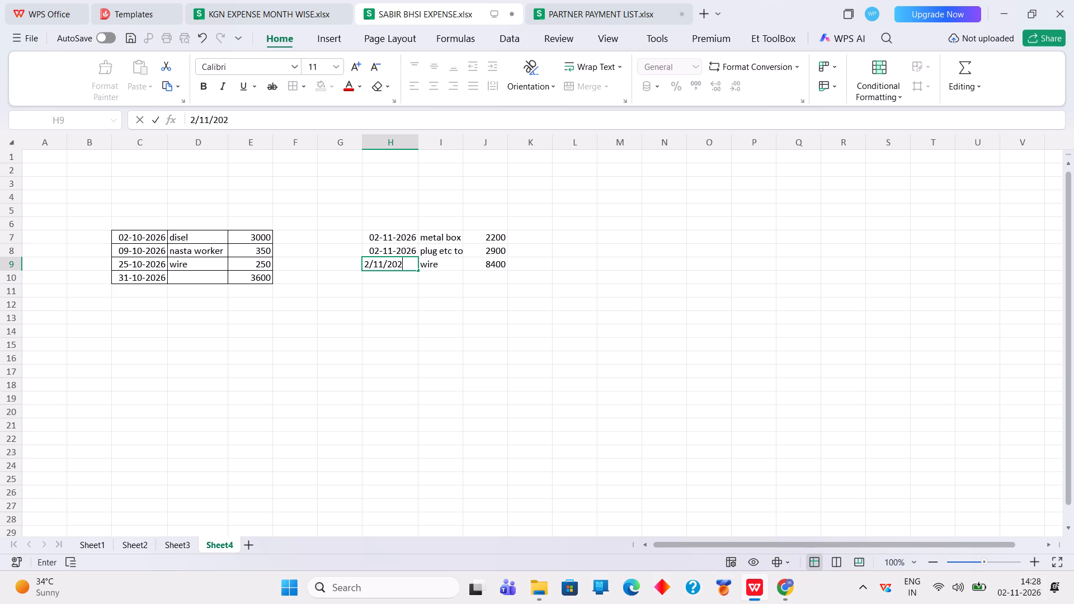
pyautogui.press('Return')
# Add another wire expense in H10:J10 with date 2/11/2026, "wire" and amount 1200.
pyautogui.write('2/11/2026')
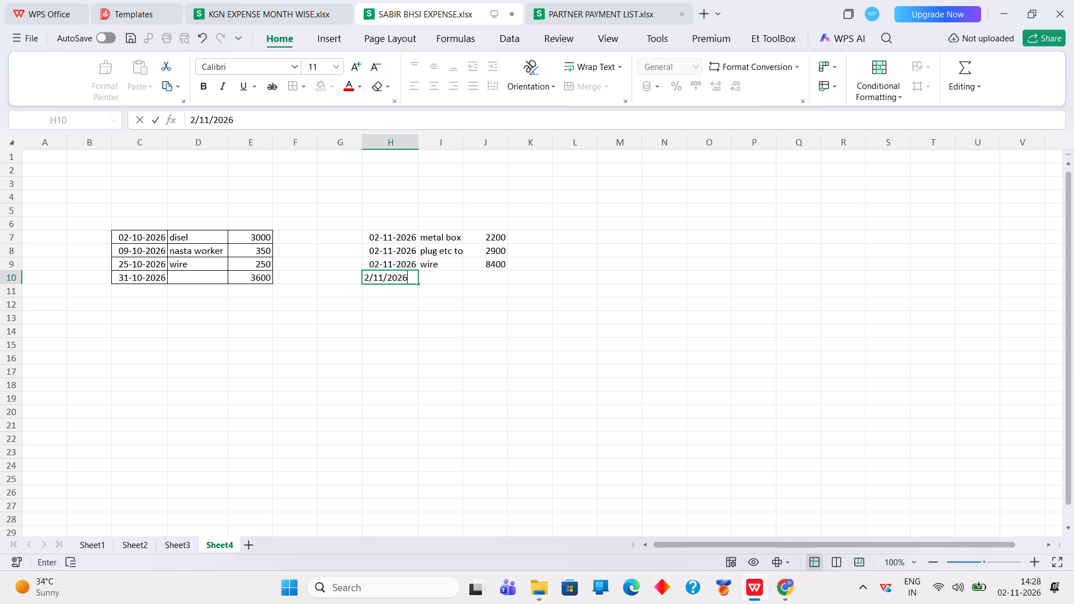
pyautogui.click(430, 279)
pyautogui.write('wi')
pyautogui.click(492, 280)
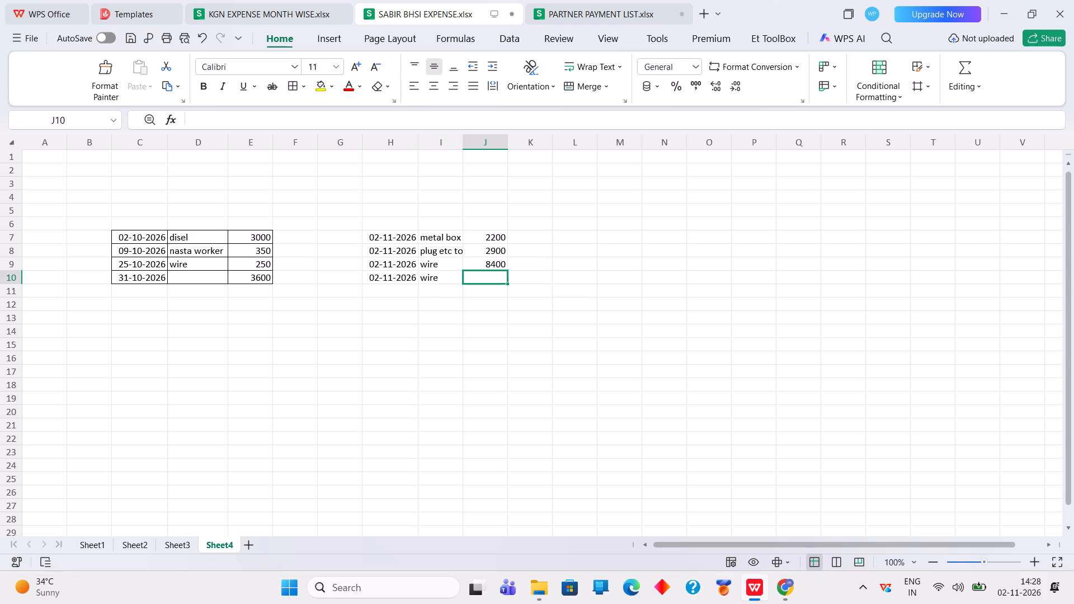
pyautogui.write('1200')
pyautogui.press('Return')
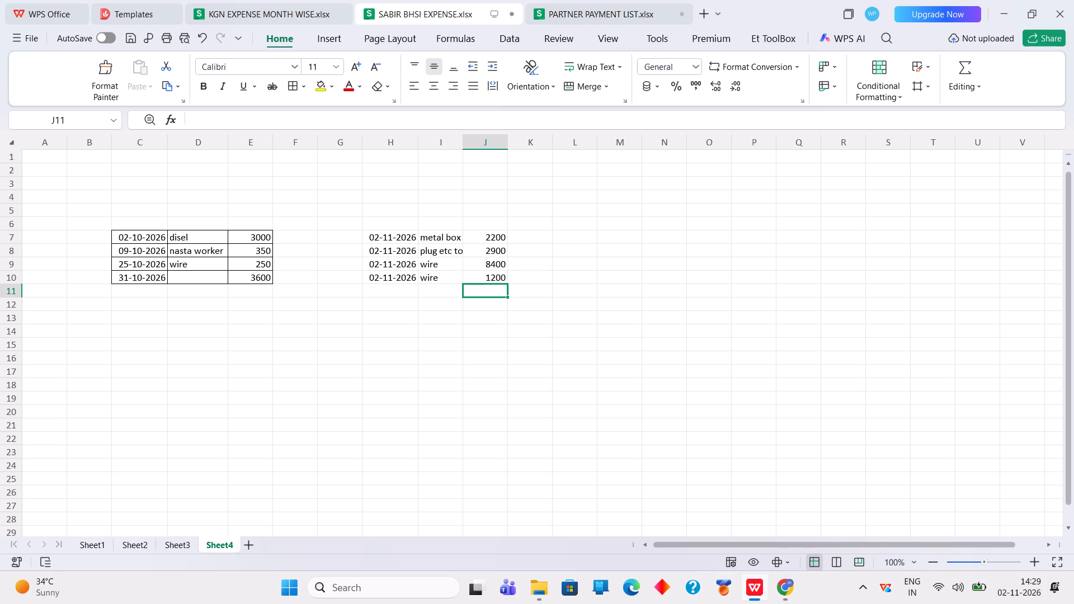
# Record an MCB expense in H11:J11 with date 2/11/2026, "mcb" and amount 4800.
pyautogui.click(408, 289)
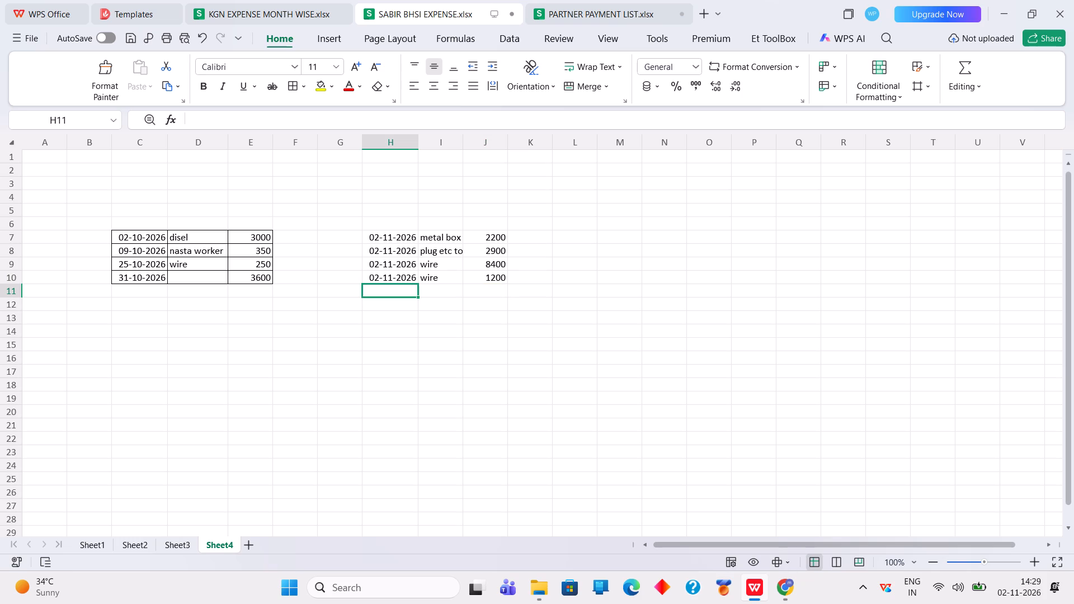
pyautogui.write('2/1/2')
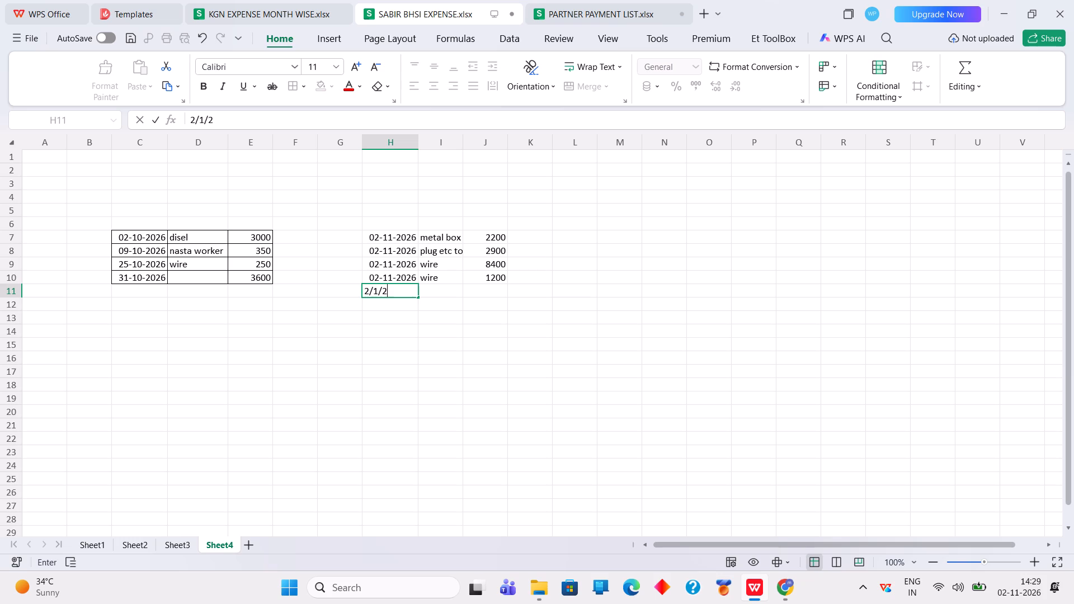
pyautogui.press('BackSpace')
pyautogui.press('BackSpace')
pyautogui.write('1/2026')
pyautogui.click(441, 290)
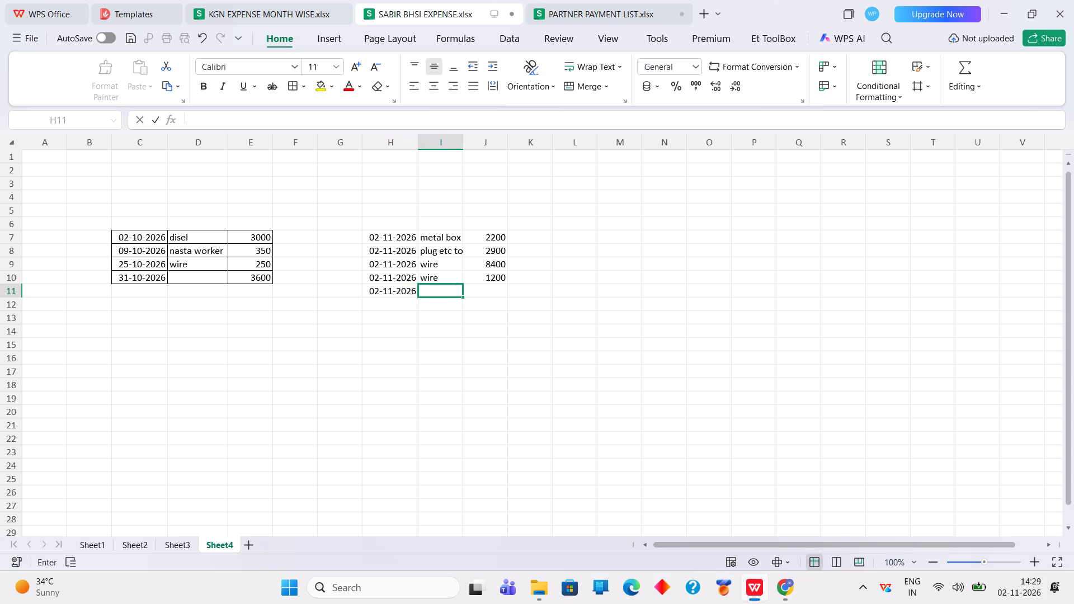
pyautogui.write('mc')
pyautogui.press('b')
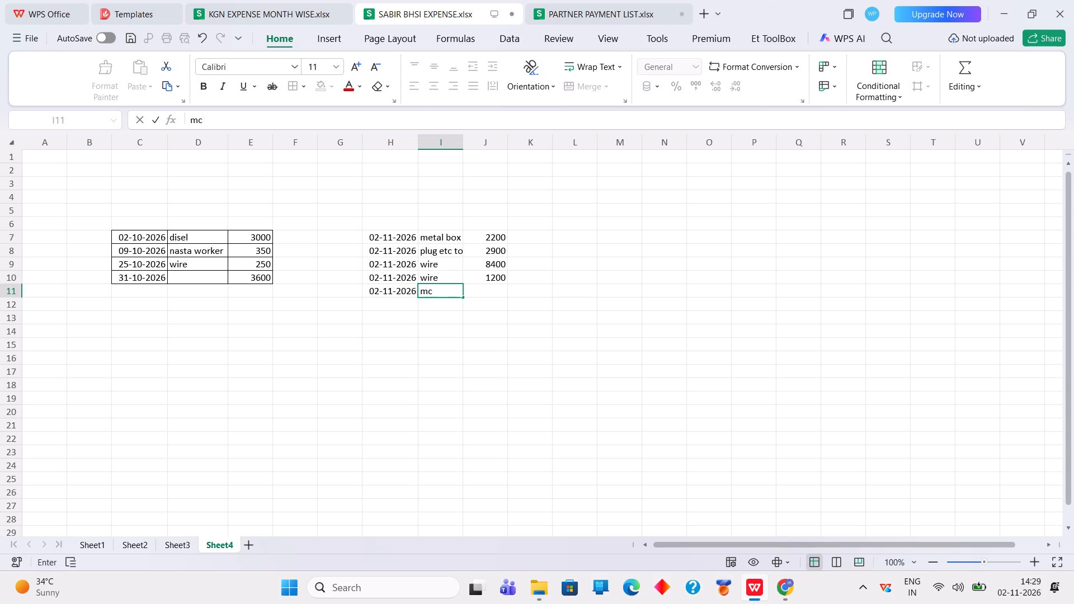
pyautogui.click(494, 290)
pyautogui.write('4800')
pyautogui.press('Return')
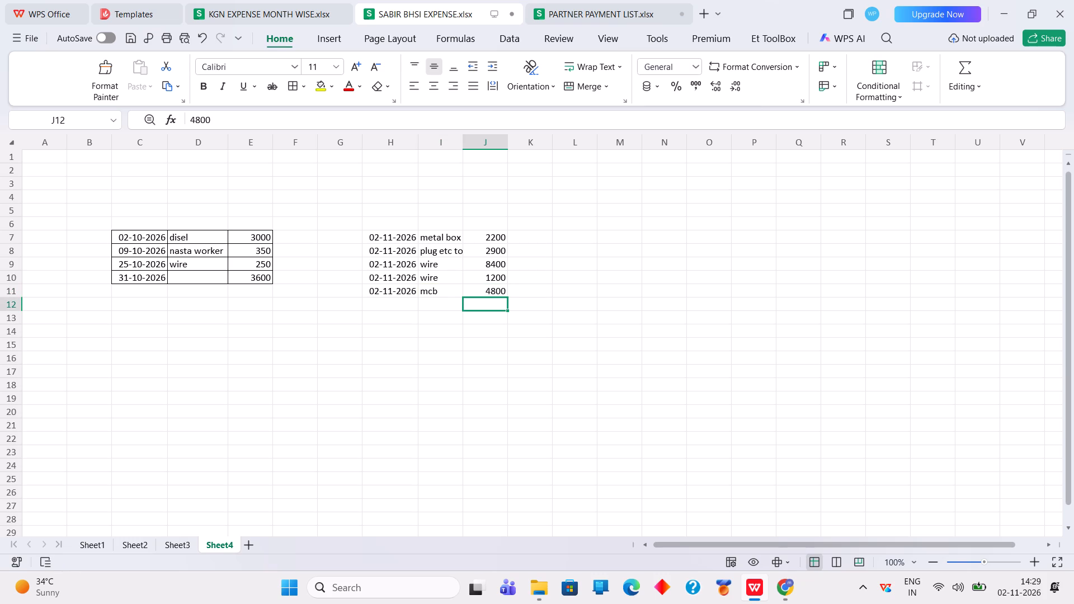
# Start the row 12 expense with "wire tape & screw driver" in I12 and date 2/11/2026 in H12, and select its amount cell.
pyautogui.click(429, 305)
pyautogui.write('wire tape')
pyautogui.press('space')
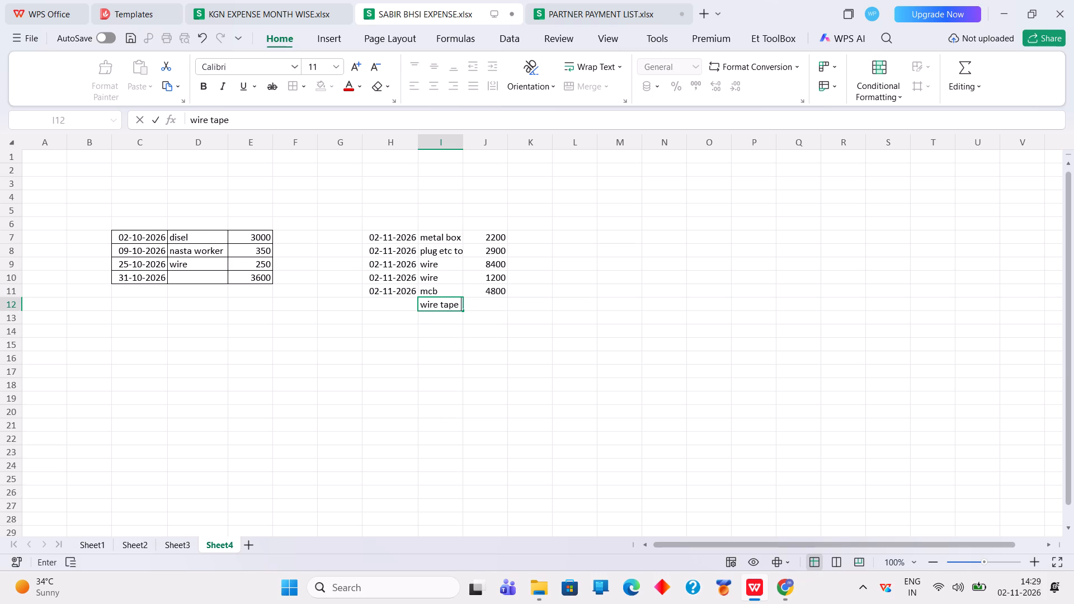
pyautogui.write('&')
pyautogui.press('space')
pyautogui.write('screw driver')
pyautogui.press('Return')
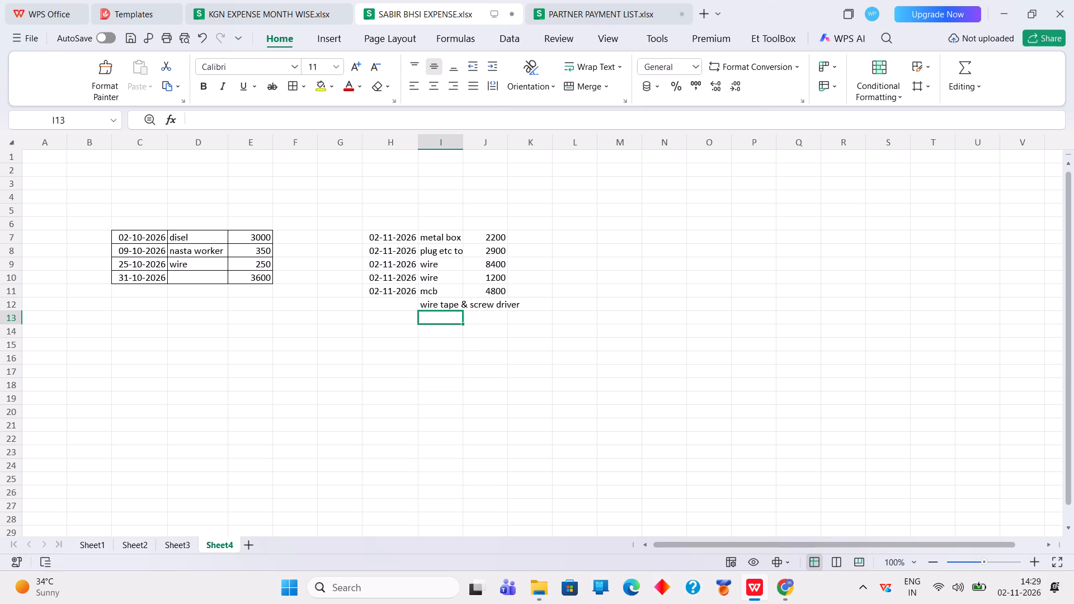
pyautogui.click(381, 299)
pyautogui.write('2/11/2026')
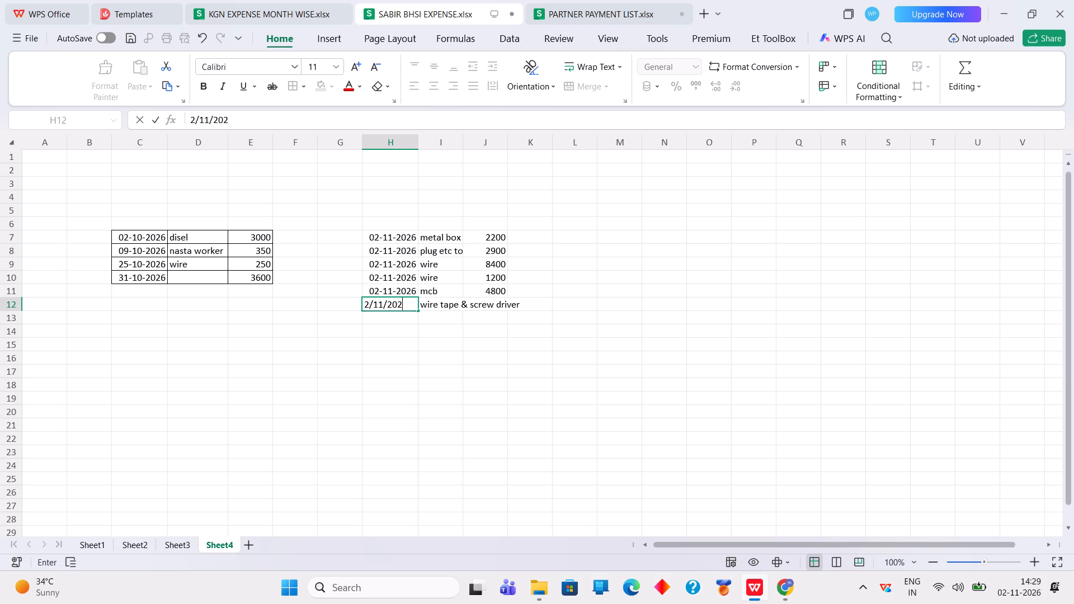
pyautogui.press('Return')
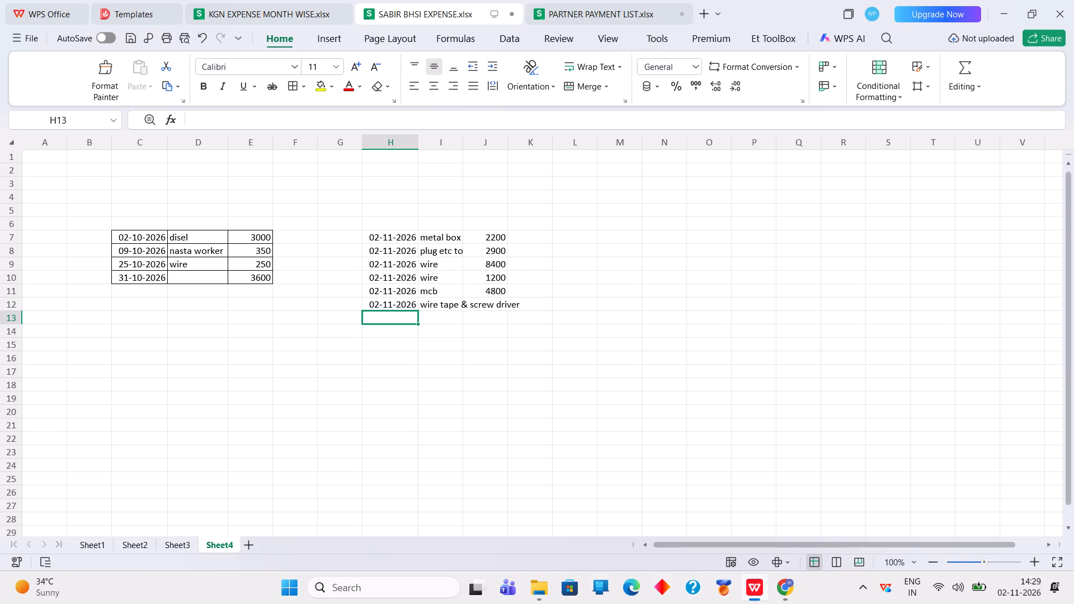
pyautogui.click(481, 304)
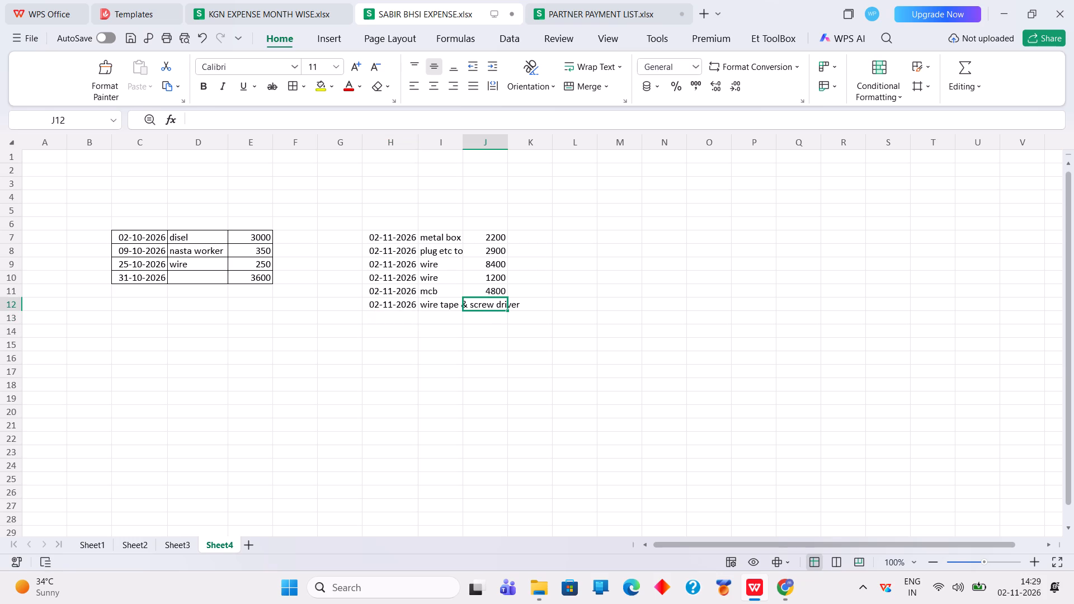
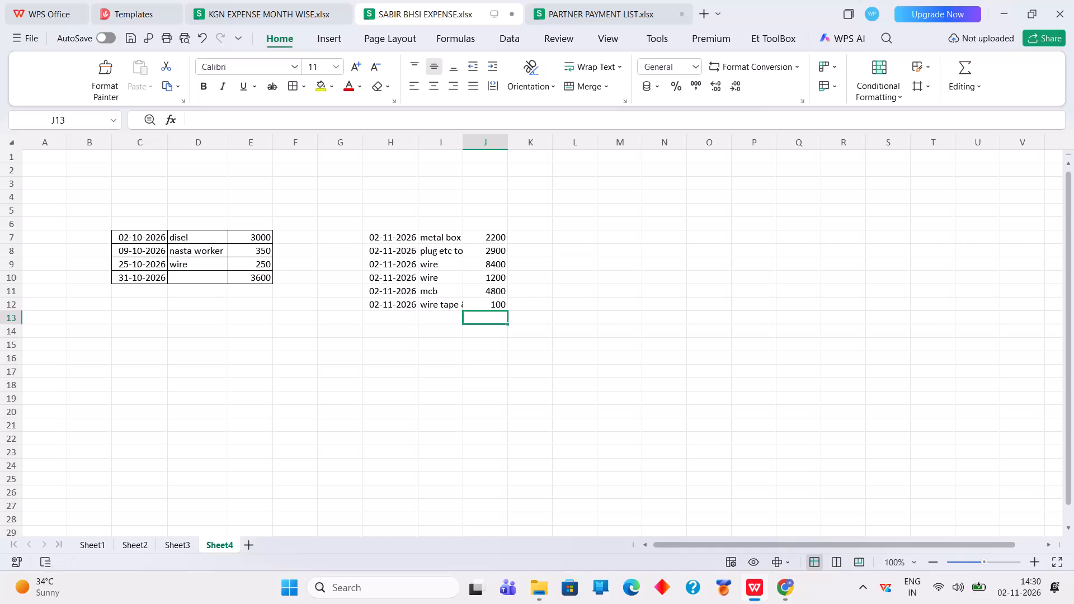
# Wrap the text in I12 and widen column I so the November item descriptions fit.
pyautogui.click(432, 306)
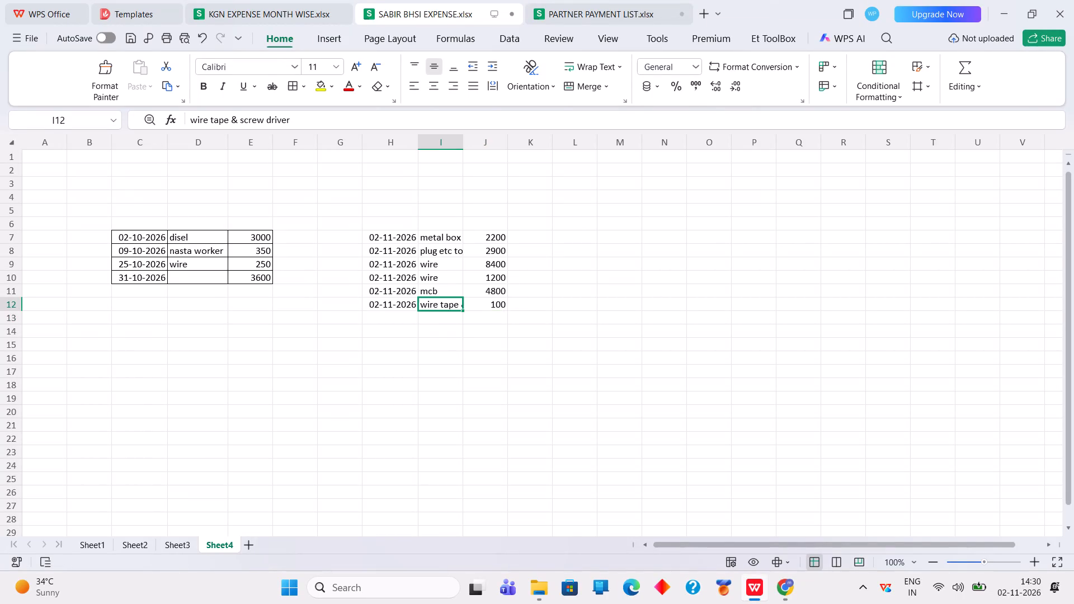
pyautogui.click(599, 67)
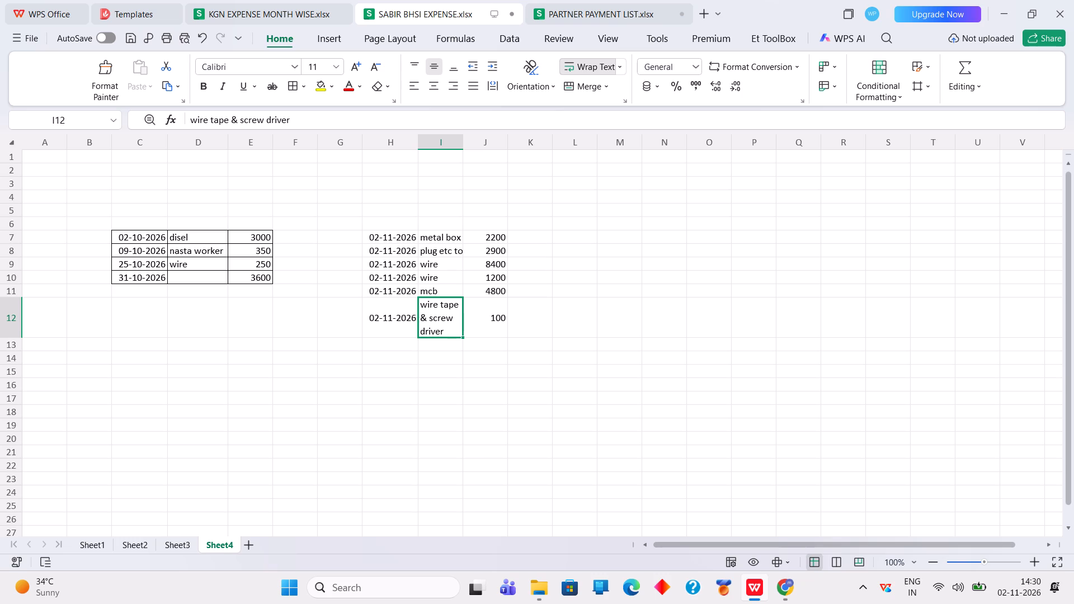
pyautogui.moveTo(464, 141); pyautogui.dragTo(504, 157, button='right')
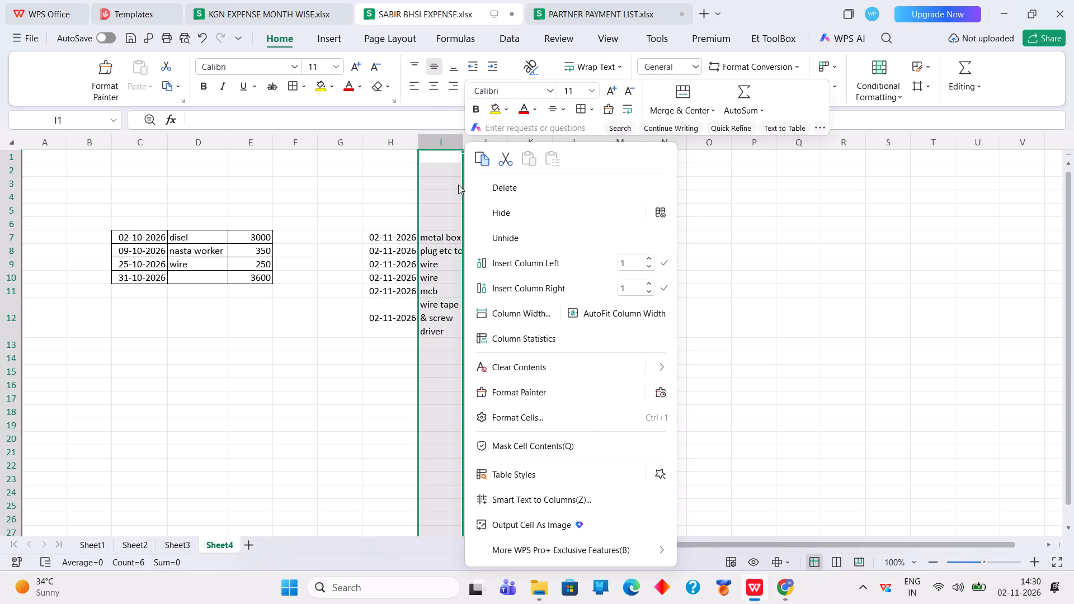
pyautogui.click(458, 185)
pyautogui.moveTo(464, 146); pyautogui.dragTo(484, 145)
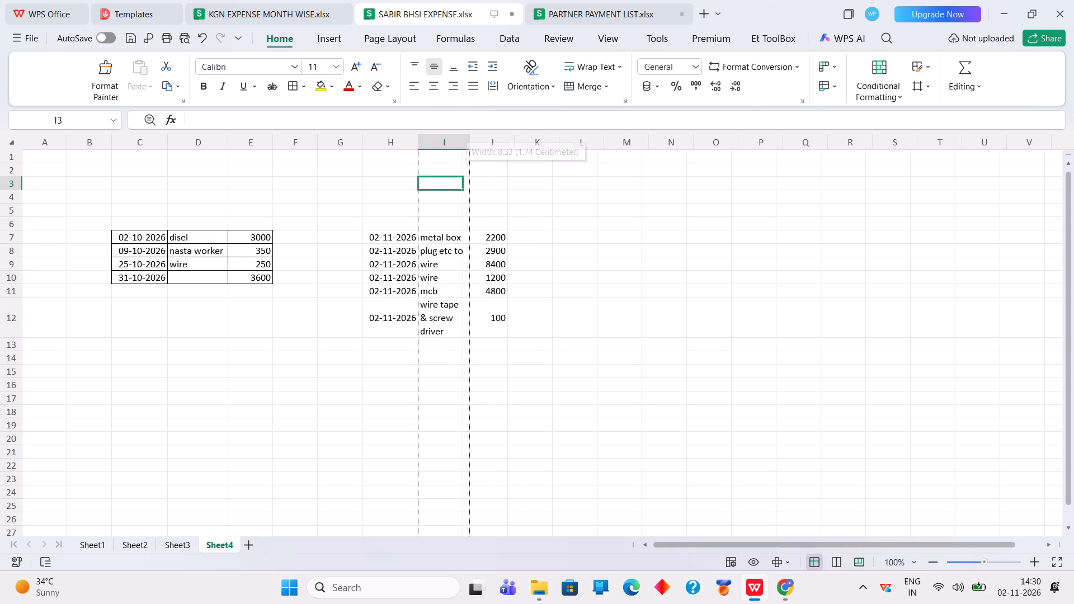
pyautogui.moveTo(484, 145); pyautogui.dragTo(515, 150)
pyautogui.click(538, 333)
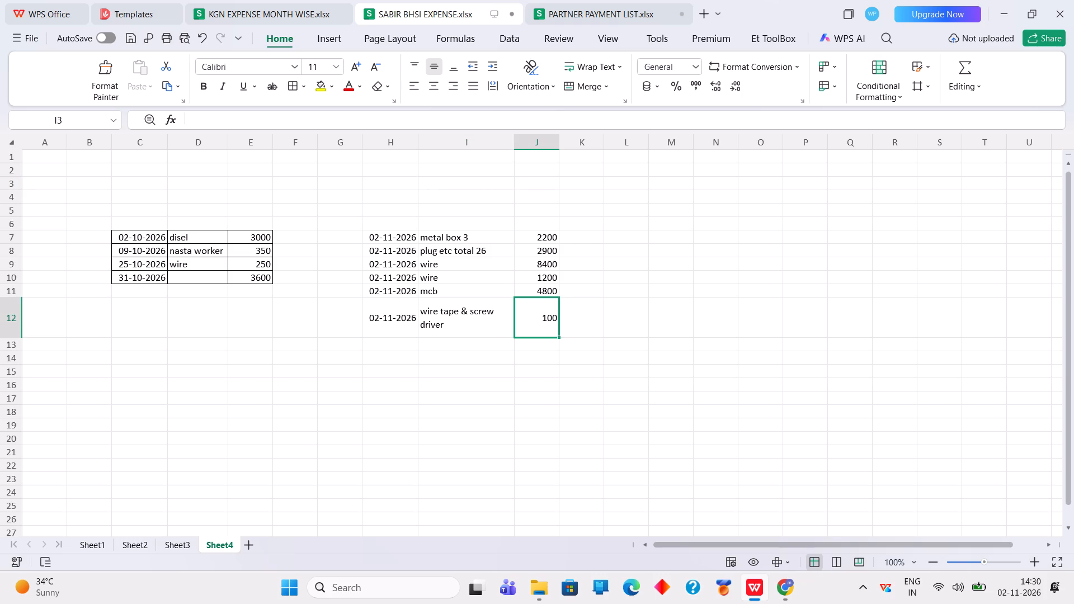
pyautogui.click(475, 220)
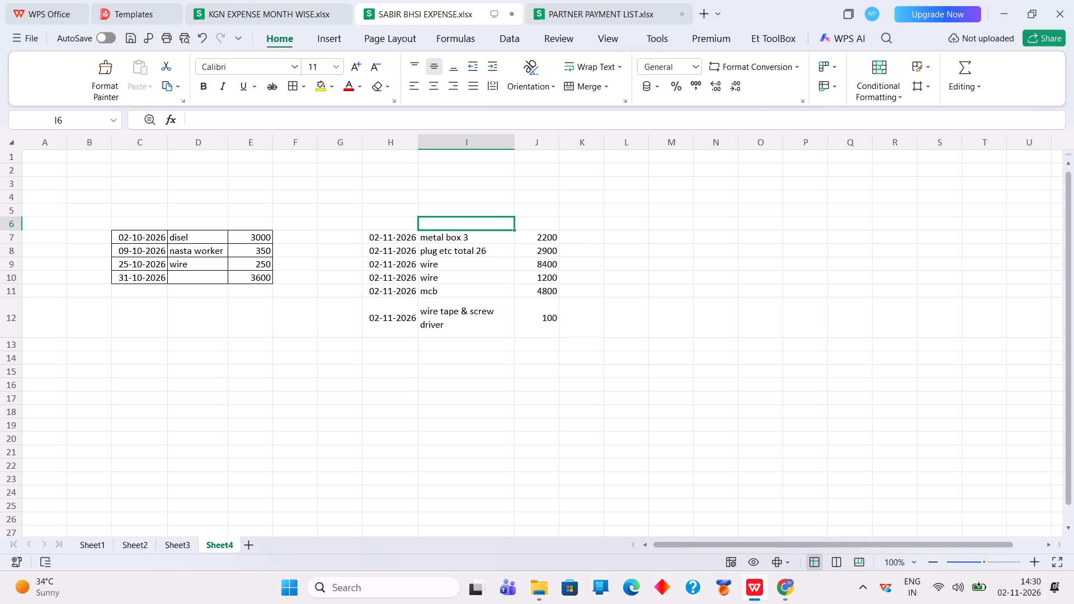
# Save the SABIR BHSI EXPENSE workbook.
pyautogui.hotkey('ctrl', 's')
pyautogui.hotkey('ctrl', 's')
pyautogui.hotkey('ctrl', 's')
pyautogui.hotkey('ctrl', 's')
pyautogui.hotkey('ctrl', 's')
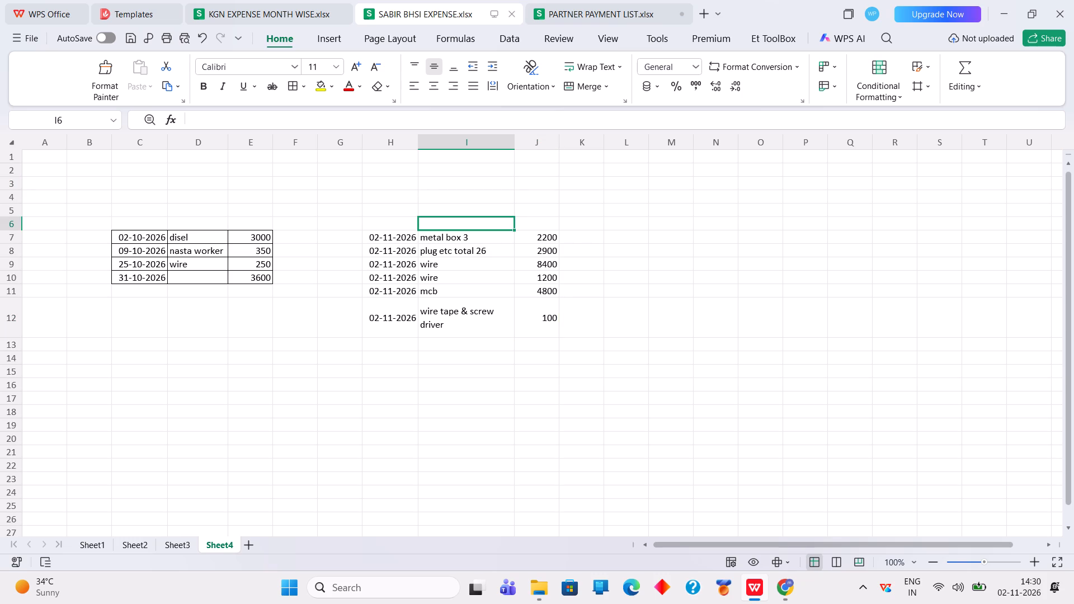
# Head the two expense lists with dates, entering 1/10/2026 in D6 and 1/11/2026 in I6.
pyautogui.click(210, 223)
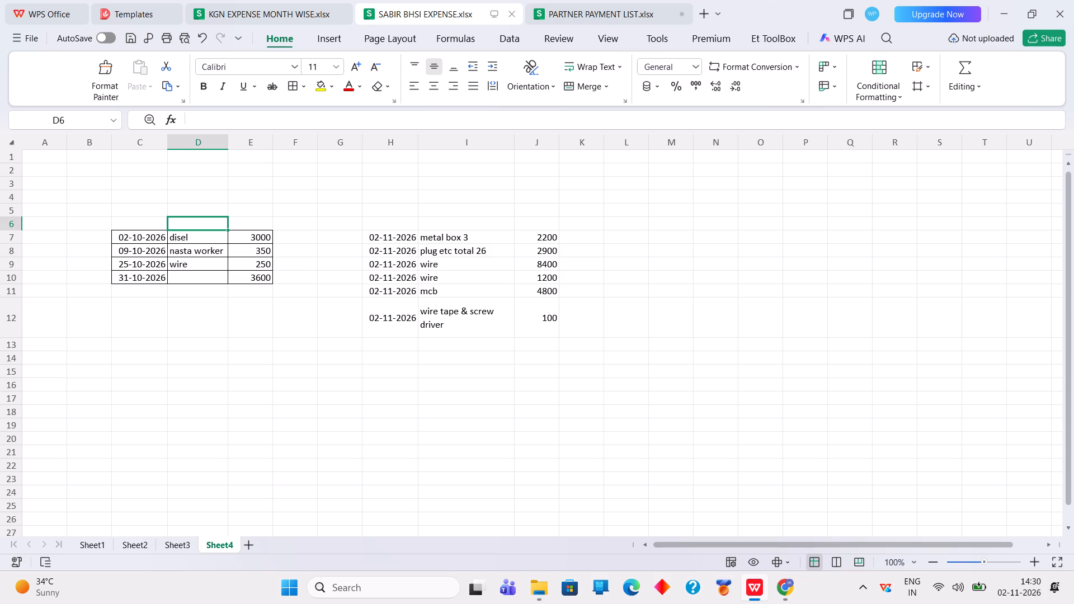
pyautogui.write('1/10/2026')
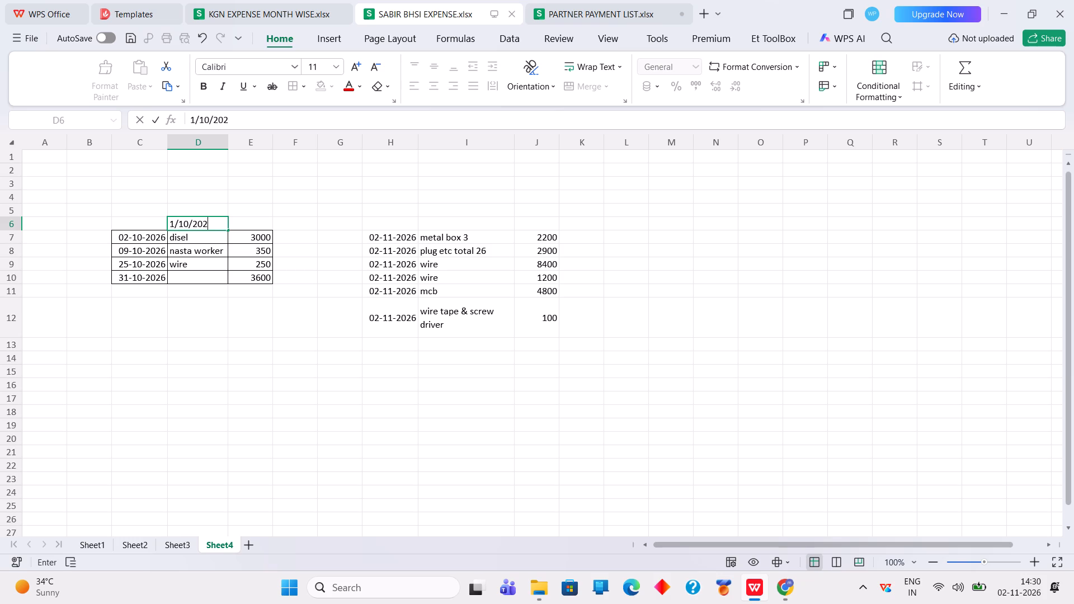
pyautogui.press('Return')
pyautogui.click(210, 223)
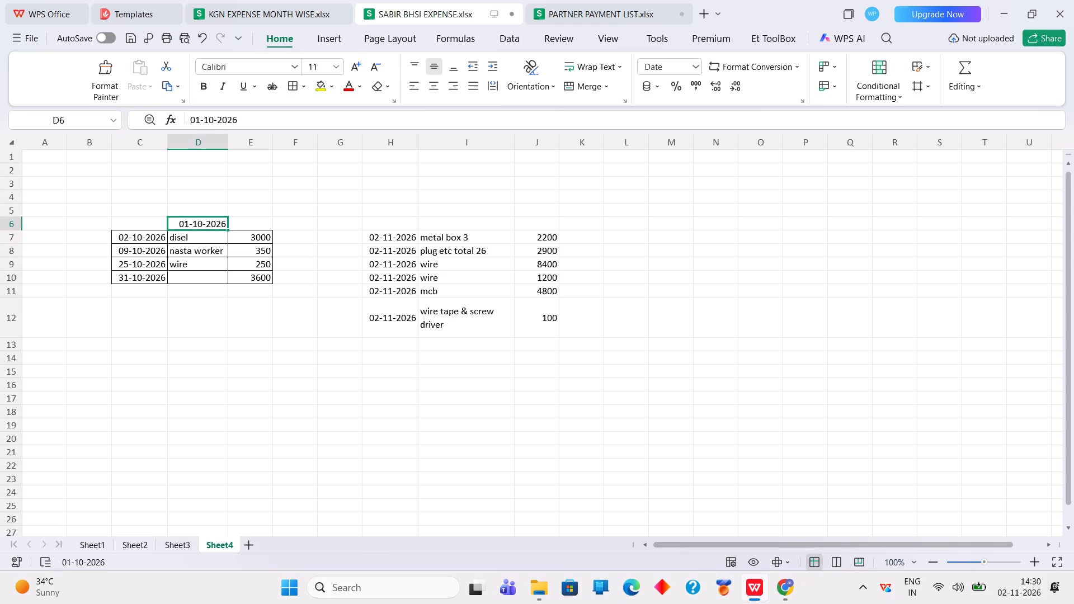
pyautogui.click(450, 226)
pyautogui.write('1/11/2026')
pyautogui.press('Return')
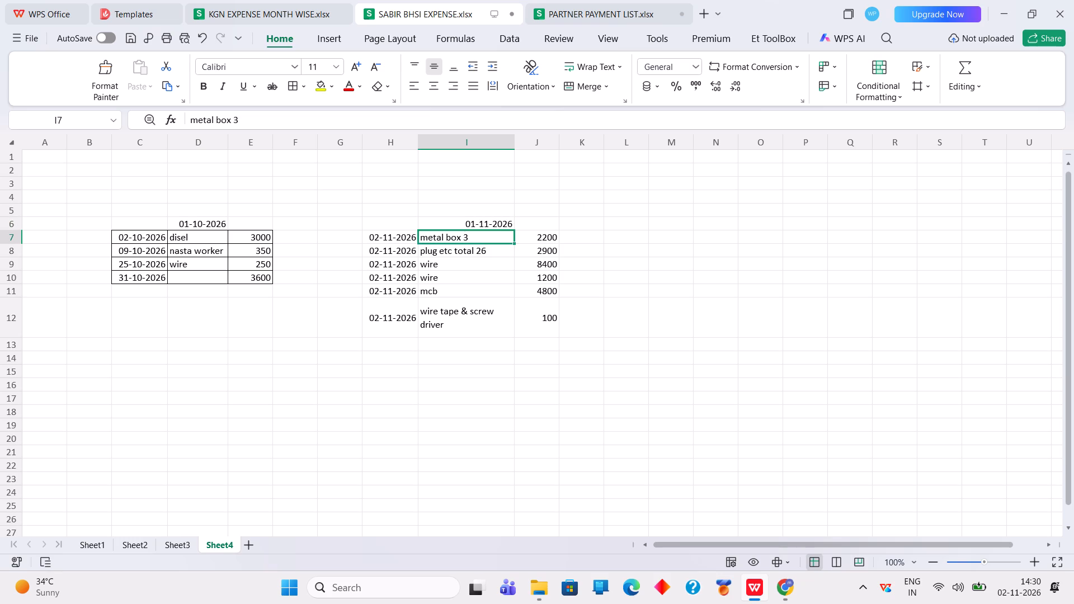
# Apply all borders to the November expense list in H6:J12.
pyautogui.moveTo(392, 230); pyautogui.dragTo(446, 234)
pyautogui.moveTo(408, 224); pyautogui.dragTo(496, 247)
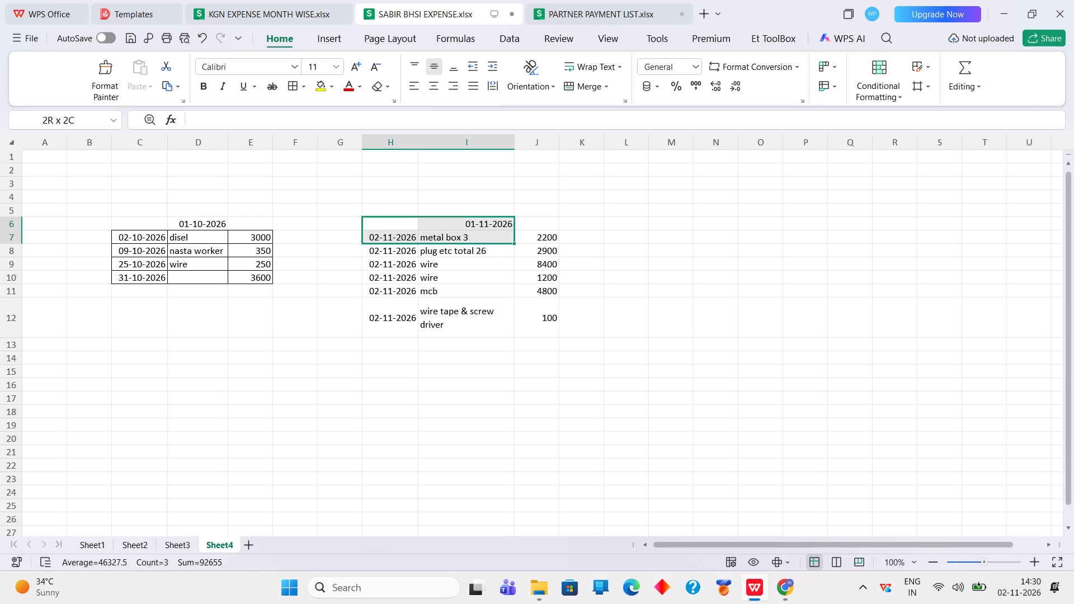
pyautogui.moveTo(496, 247); pyautogui.dragTo(535, 313)
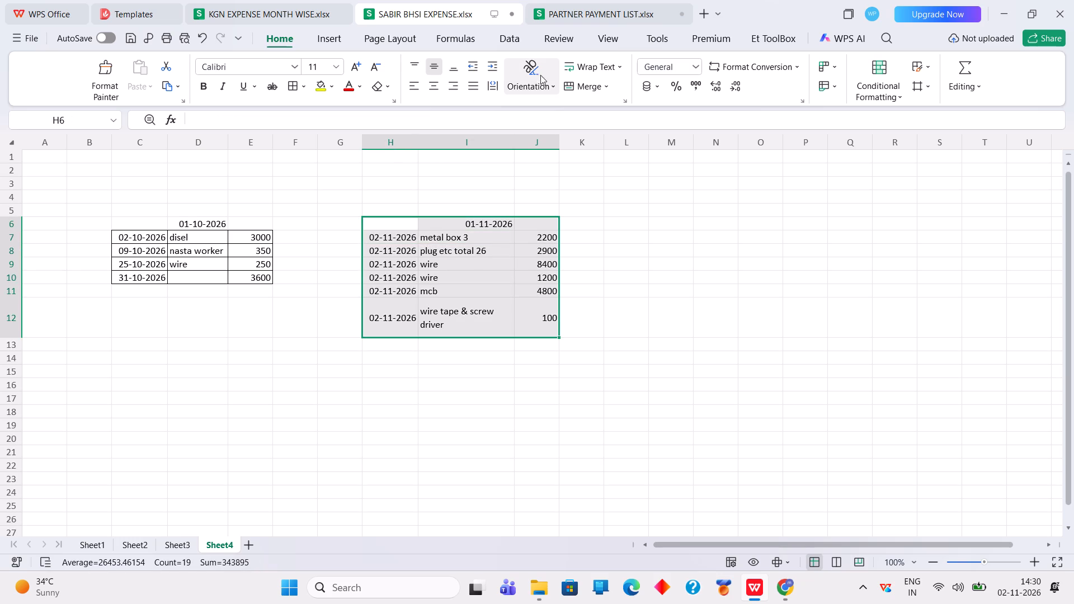
pyautogui.click(289, 87)
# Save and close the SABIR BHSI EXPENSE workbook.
pyautogui.hotkey('ctrl', 's')
pyautogui.hotkey('ctrl', 's')
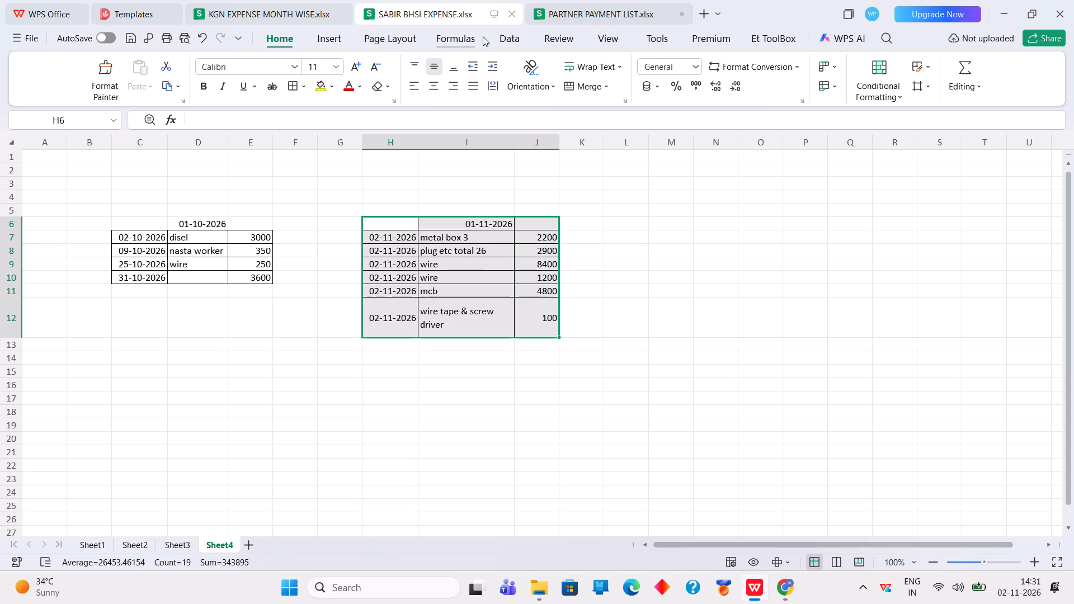
pyautogui.click(512, 15)
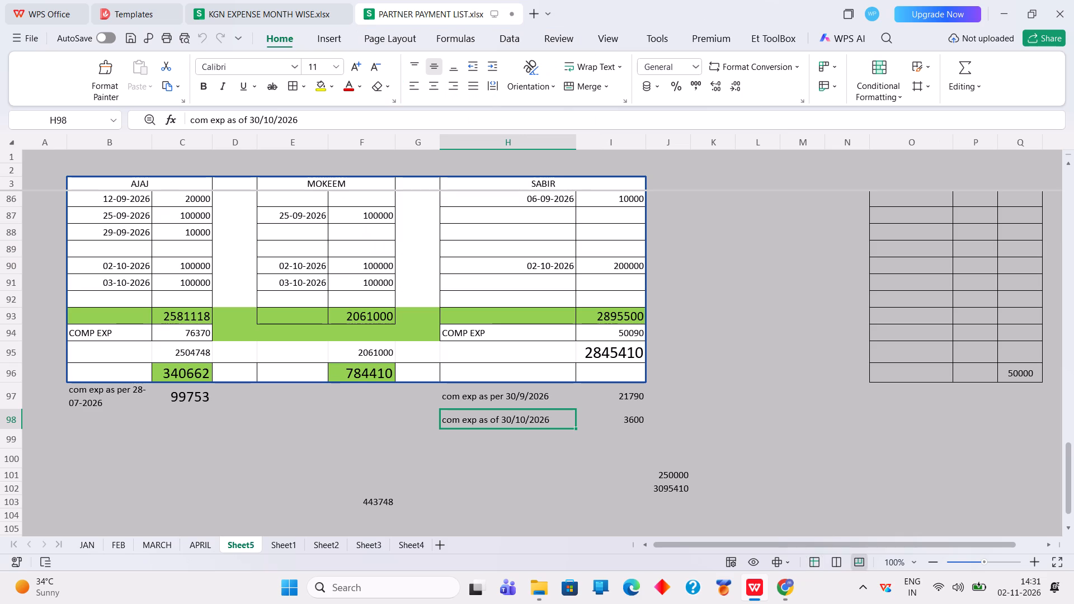
# In KGN EXPENSE MONTH WISE, highlight row 11 of the Nov-26 list, Sabir's 02-11-2026 payment, in yellow.
pyautogui.click(280, 9)
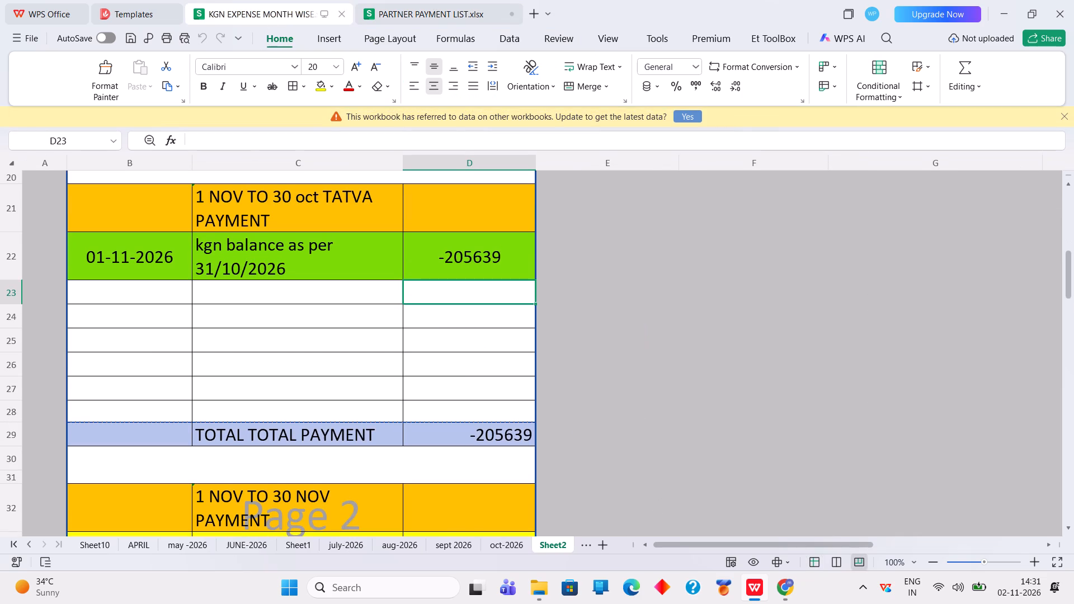
pyautogui.tripleClick(1072, 180)
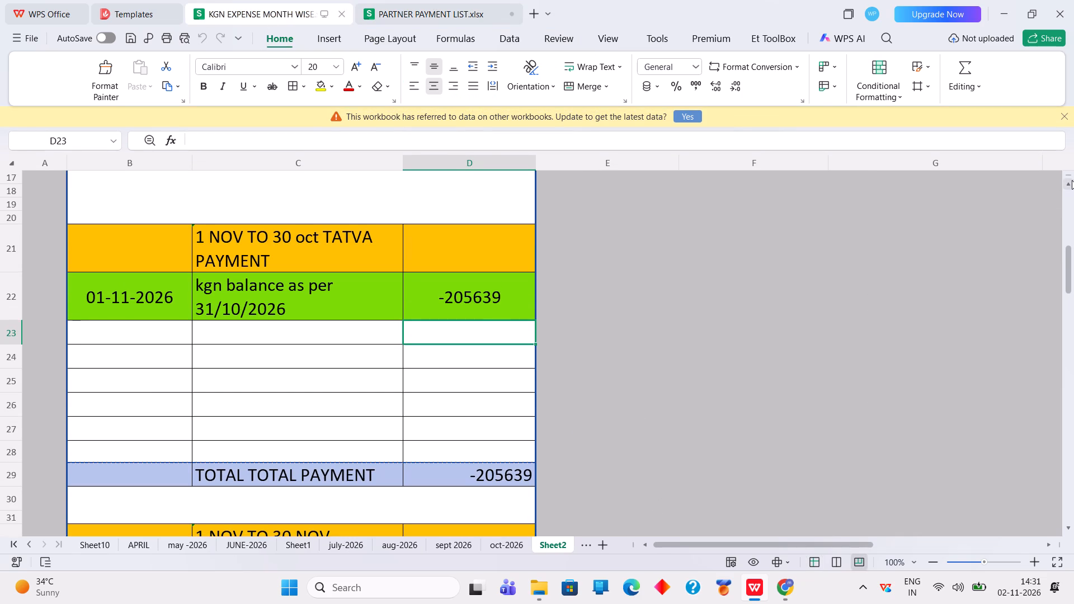
pyautogui.tripleClick(1072, 180)
pyautogui.tripleClick(1072, 180)
pyautogui.tripleClick(1072, 180)
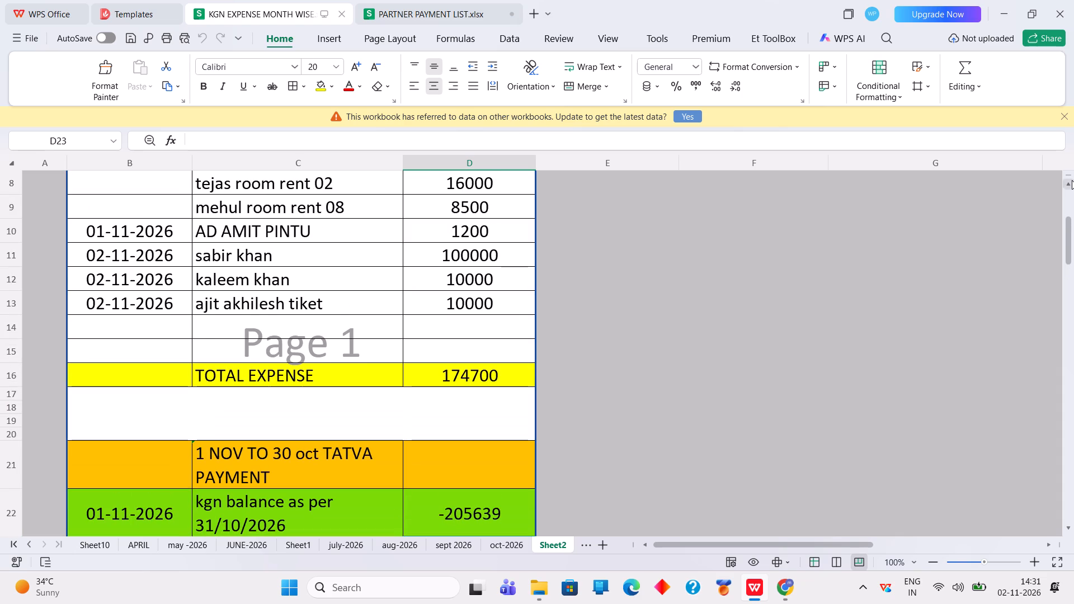
pyautogui.click(13, 257)
pyautogui.click(321, 84)
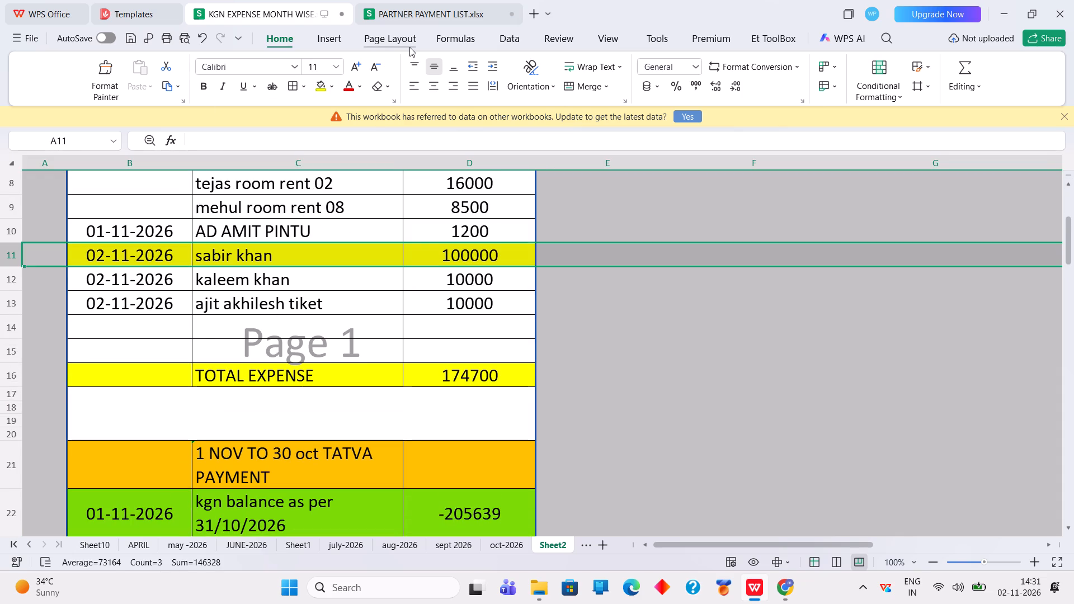
# In PARTNER PAYMENT LIST, record Sabir's payment in H91:I91 with date 2/11/2026 and amount 100000, and save the workbook.
pyautogui.click(454, 15)
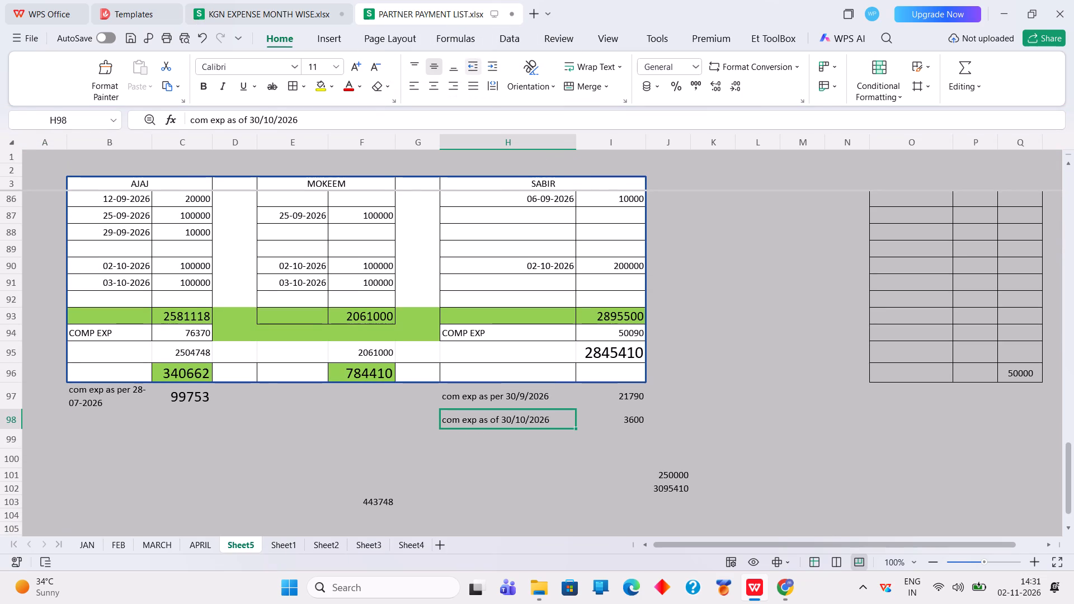
pyautogui.click(531, 285)
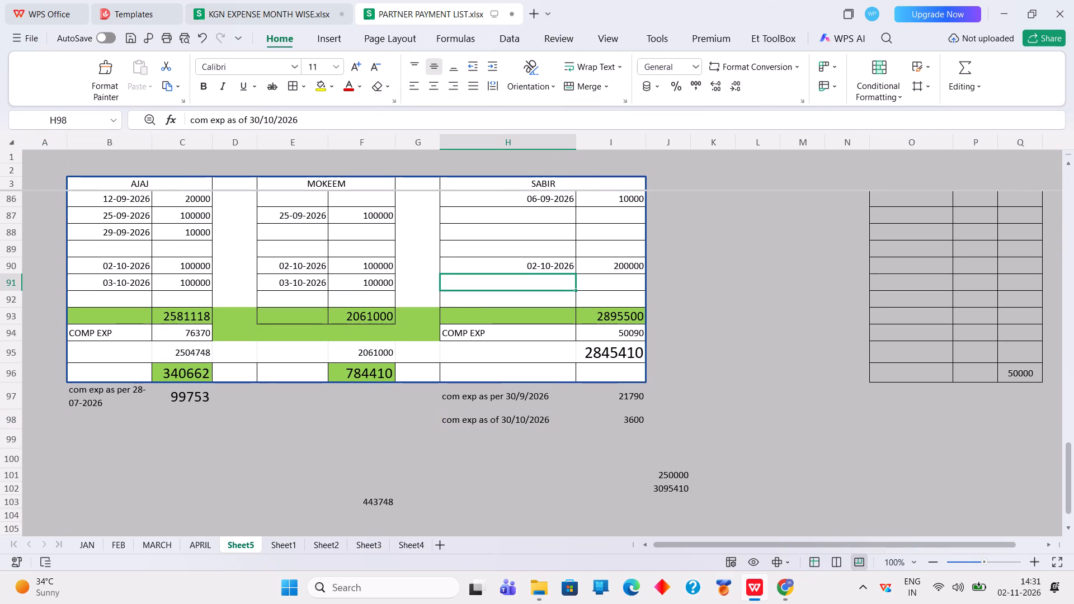
pyautogui.write('2/11/2026')
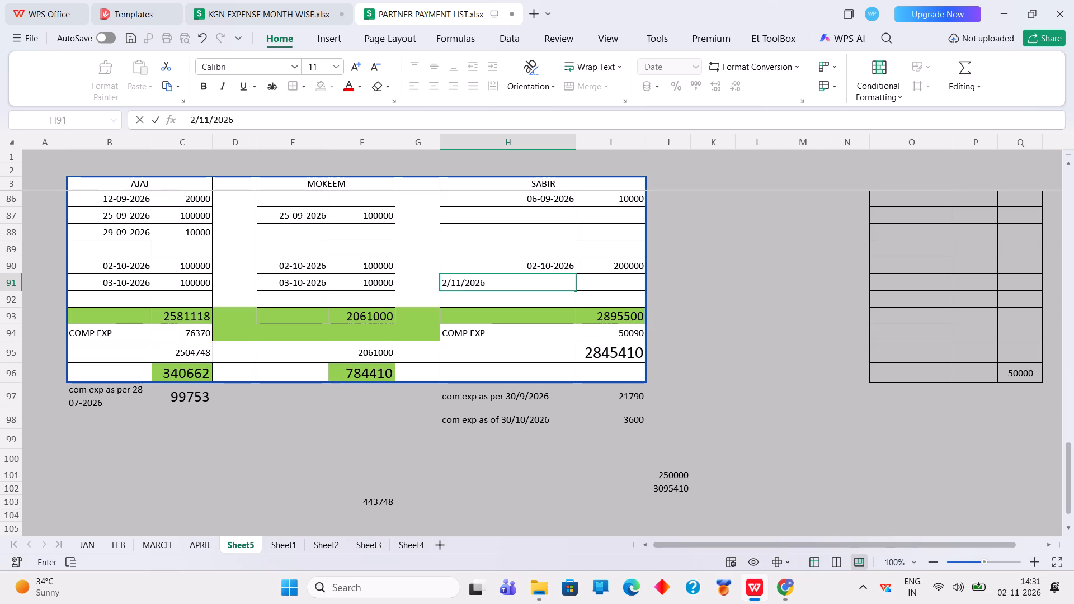
pyautogui.click(612, 281)
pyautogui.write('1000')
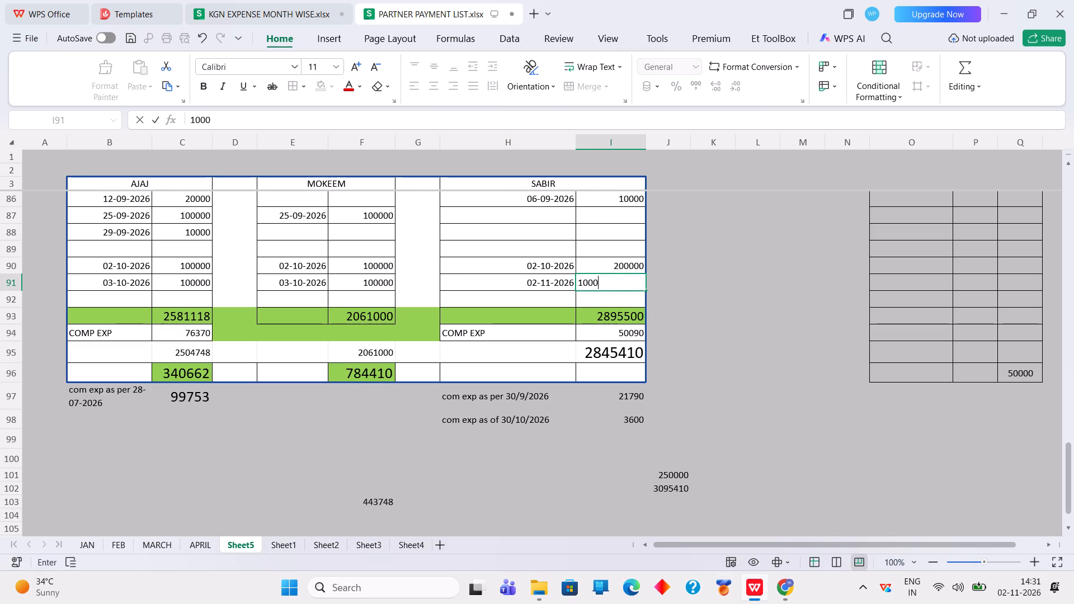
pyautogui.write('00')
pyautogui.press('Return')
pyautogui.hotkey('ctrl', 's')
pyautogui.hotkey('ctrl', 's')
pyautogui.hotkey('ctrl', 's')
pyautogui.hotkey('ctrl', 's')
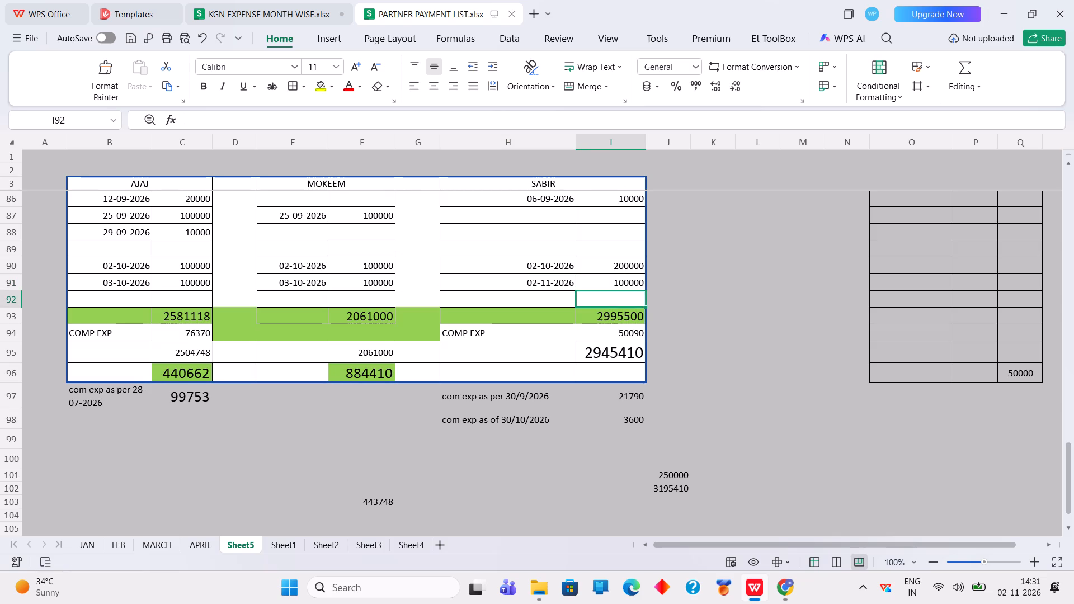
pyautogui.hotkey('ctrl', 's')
# In KGN EXPENSE MONTH WISE, highlight row 47 of the oct-2026 sheet, Ajaj's 28-10-2026 payment, in yellow.
pyautogui.click(290, 8)
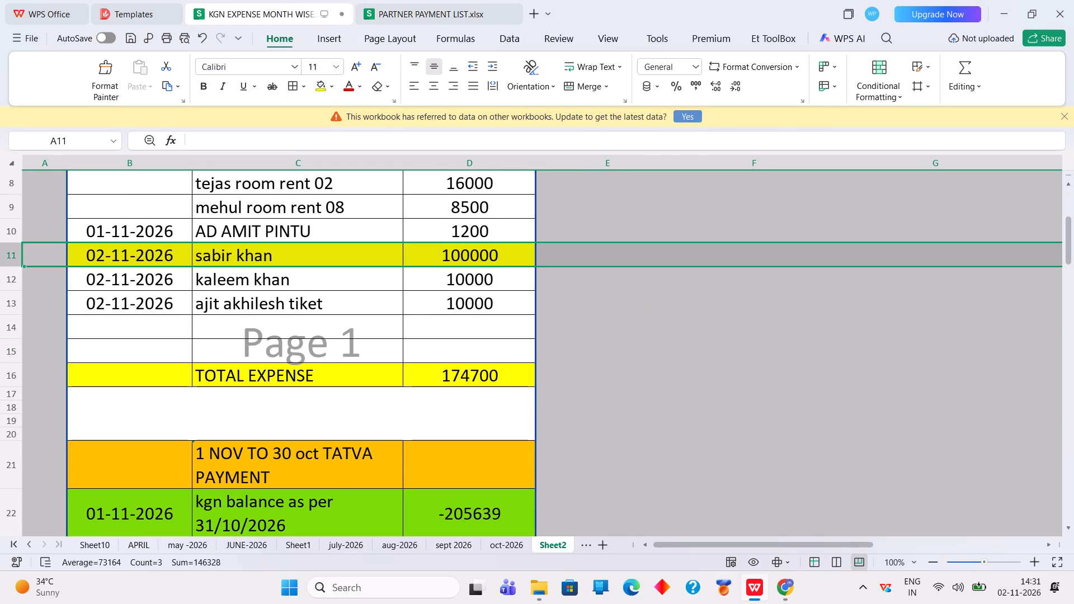
pyautogui.tripleClick(1070, 187)
pyautogui.tripleClick(1070, 187)
pyautogui.click(1070, 187)
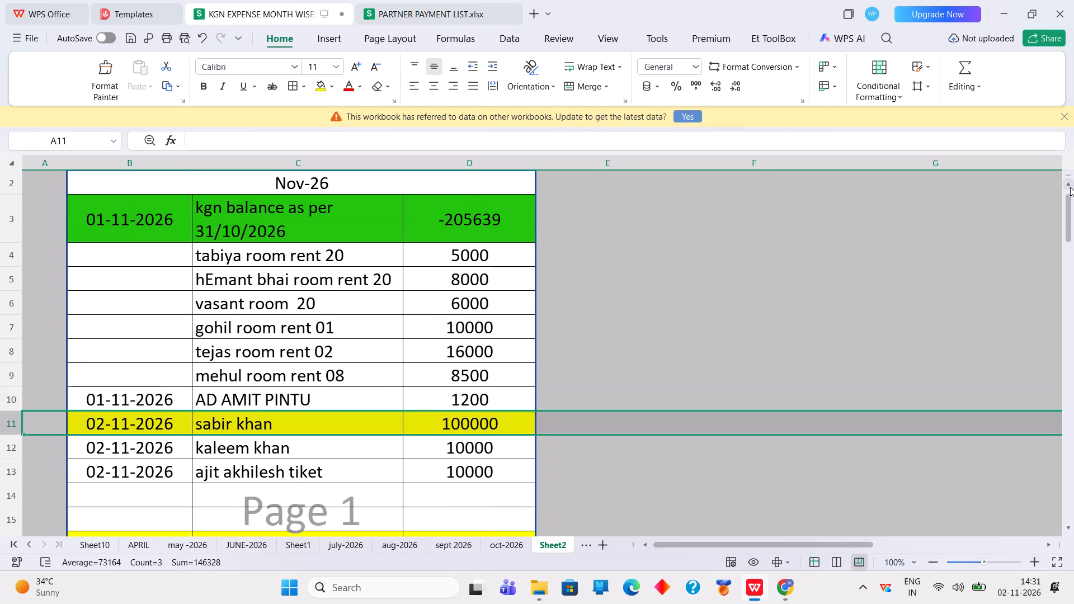
pyautogui.click(496, 545)
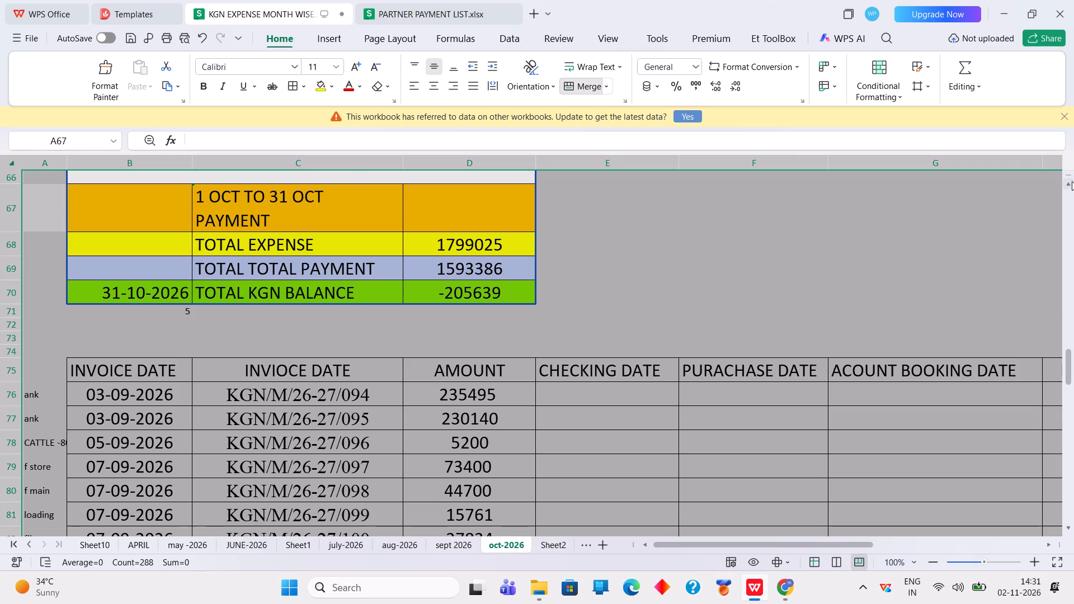
pyautogui.tripleClick(1071, 181)
pyautogui.tripleClick(1071, 181)
pyautogui.tripleClick(1071, 181)
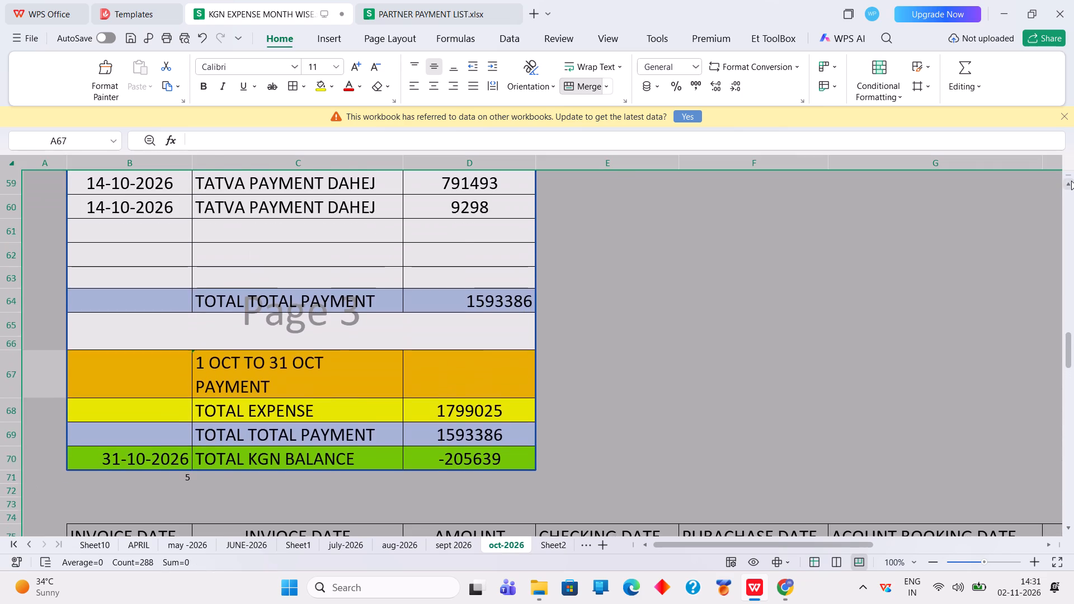
pyautogui.tripleClick(1071, 181)
pyautogui.tripleClick(1071, 181)
pyautogui.tripleClick(1071, 181)
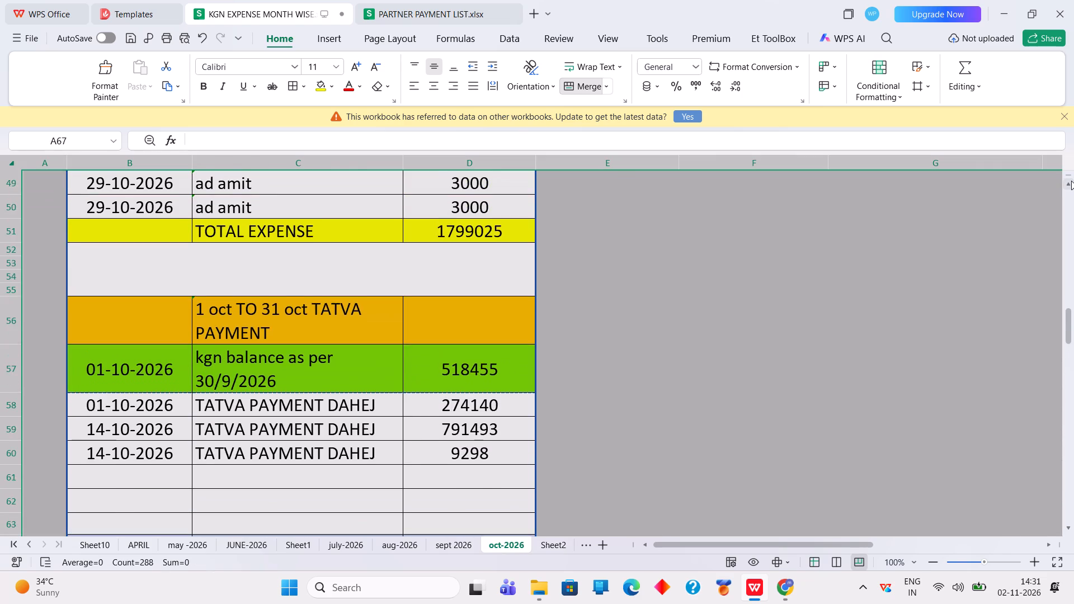
pyautogui.tripleClick(1071, 181)
pyautogui.click(1071, 181)
pyautogui.click(1071, 181)
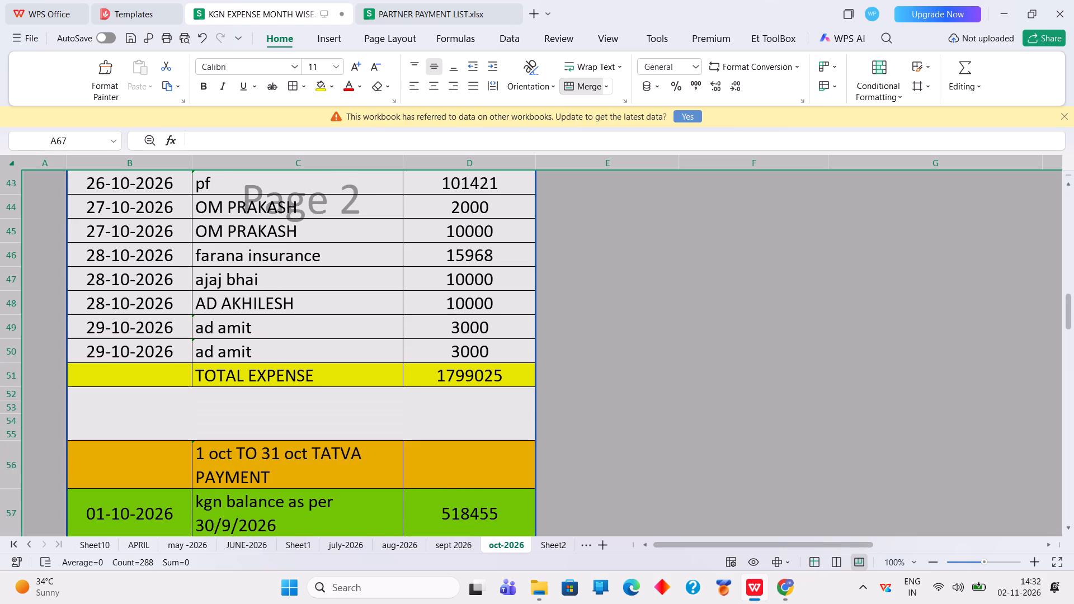
pyautogui.click(15, 282)
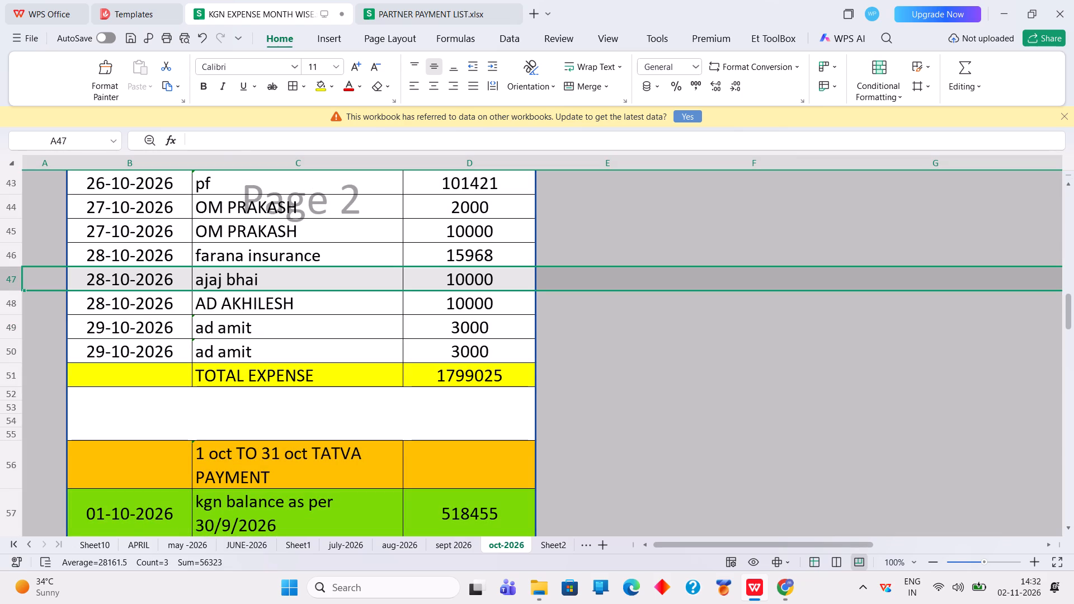
pyautogui.click(319, 82)
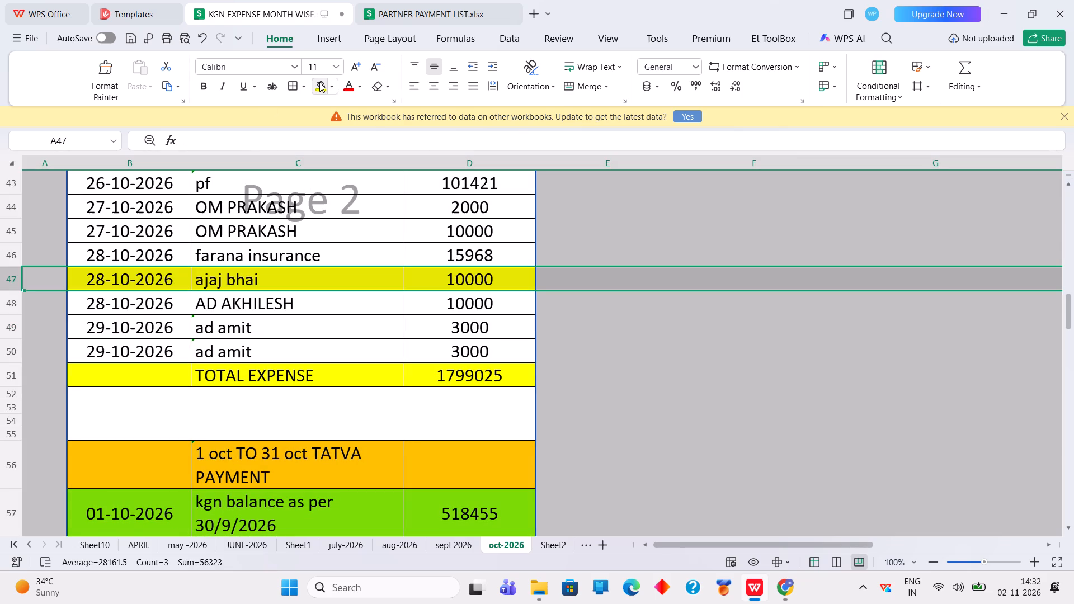
# In PARTNER PAYMENT LIST, insert one blank row above row 92 of Sheet5.
pyautogui.click(435, 0)
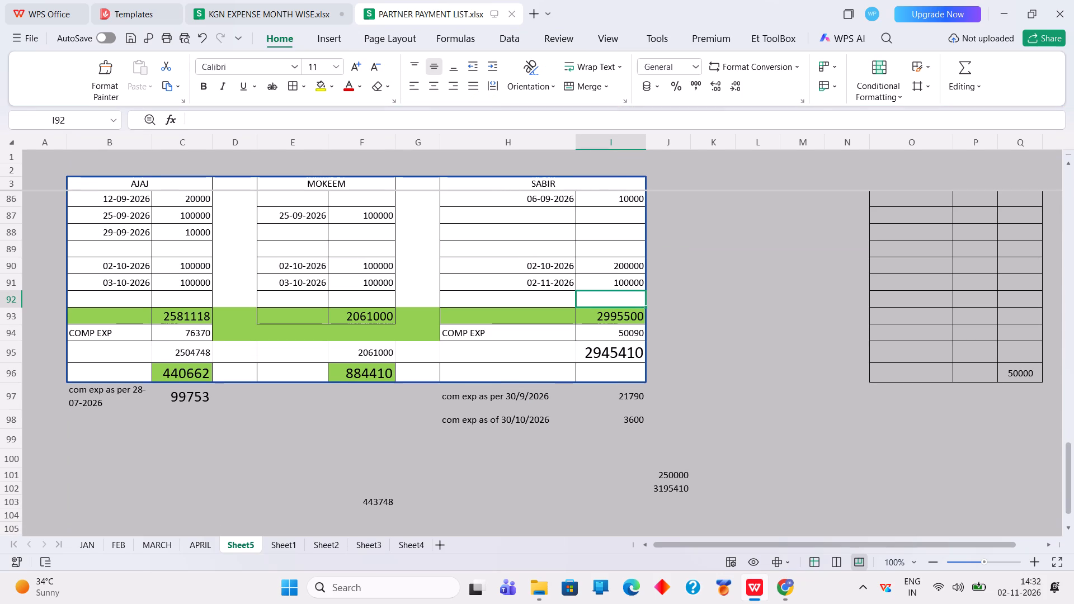
pyautogui.click(130, 299)
pyautogui.rightClick(130, 299)
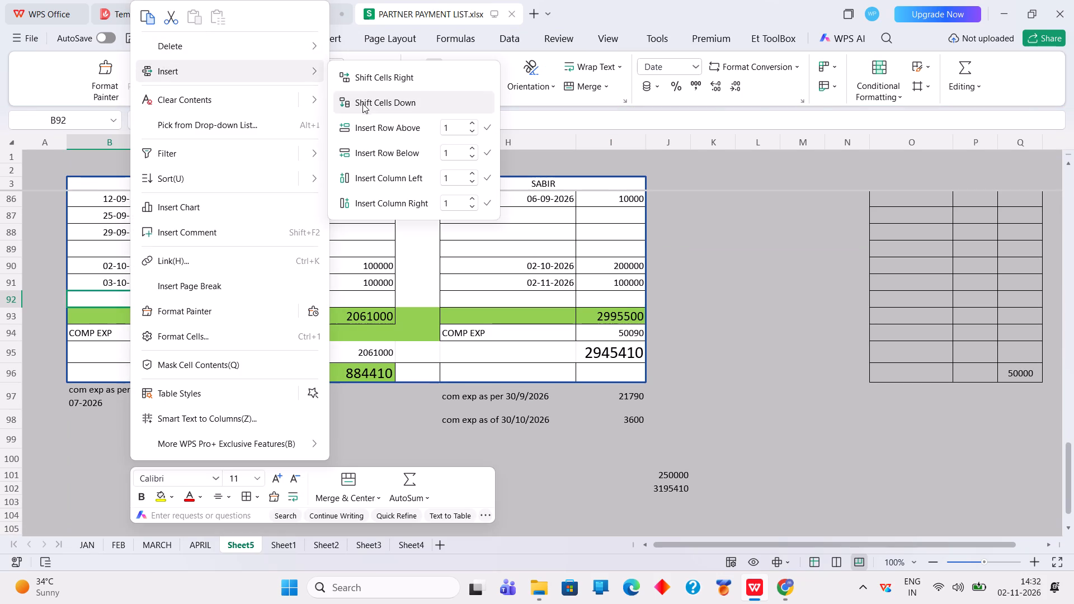
pyautogui.click(370, 122)
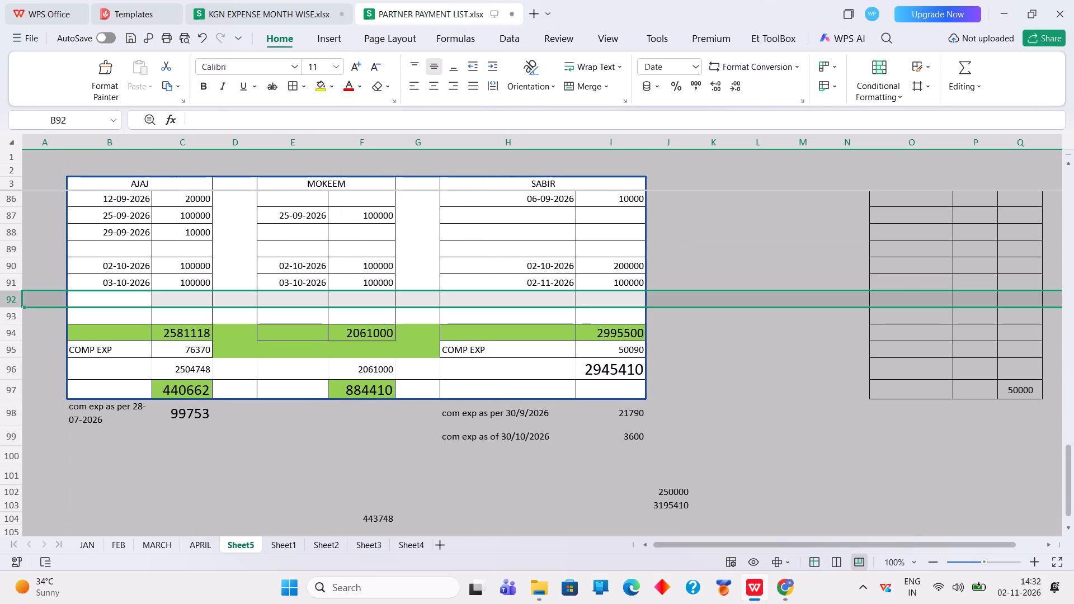
# Record Ajaj's October payment in B92:C92 with date 28/10/2026 and amount 10000.
pyautogui.click(137, 296)
pyautogui.write('28/10/2026')
pyautogui.click(266, 12)
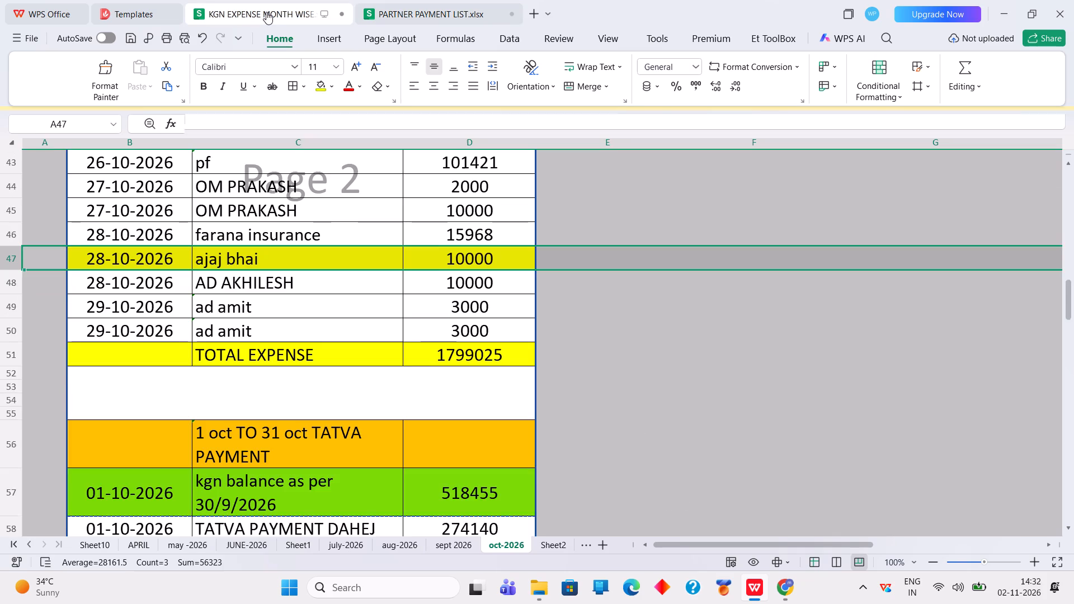
pyautogui.click(415, 10)
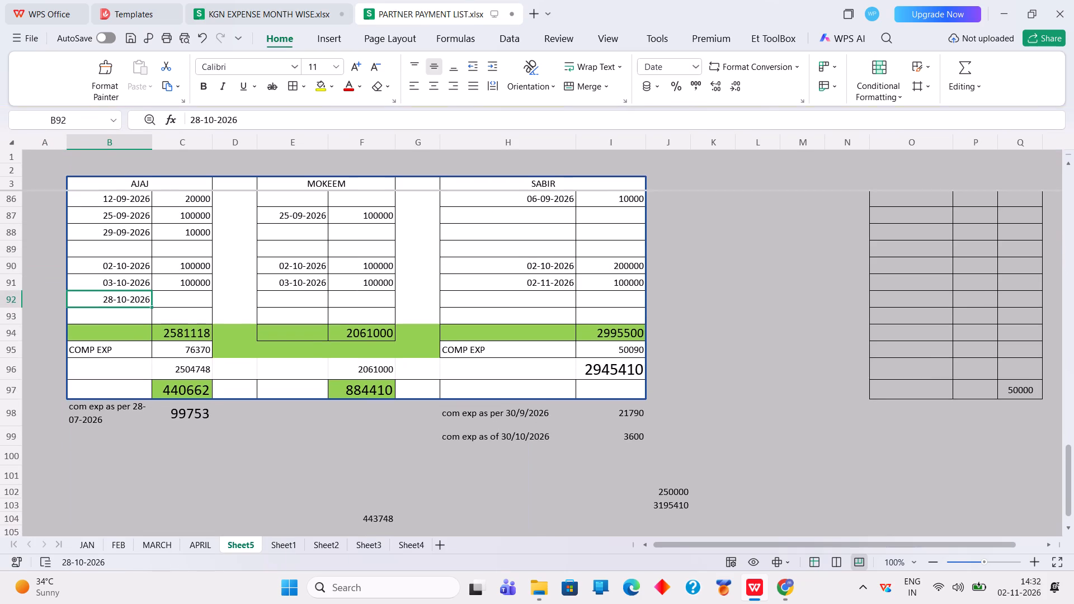
pyautogui.click(186, 298)
pyautogui.write('10000')
pyautogui.press('Return')
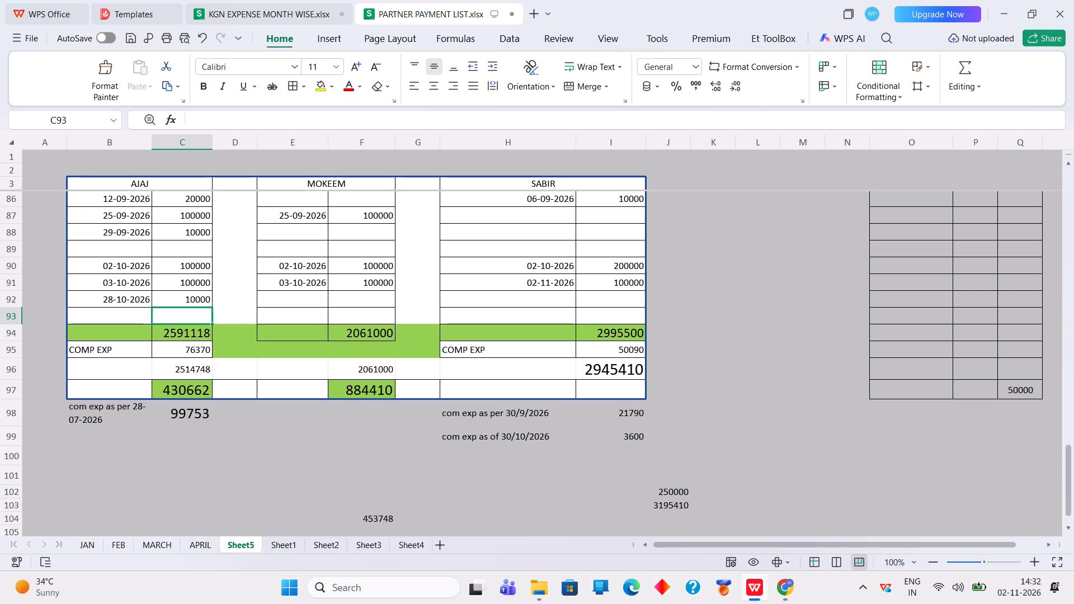
# Review the oct-2026 sheet of KGN EXPENSE MONTH WISE from row 45 up to row 15 for partner payments, checking against PARTNER PAYMENT LIST.
pyautogui.click(286, 10)
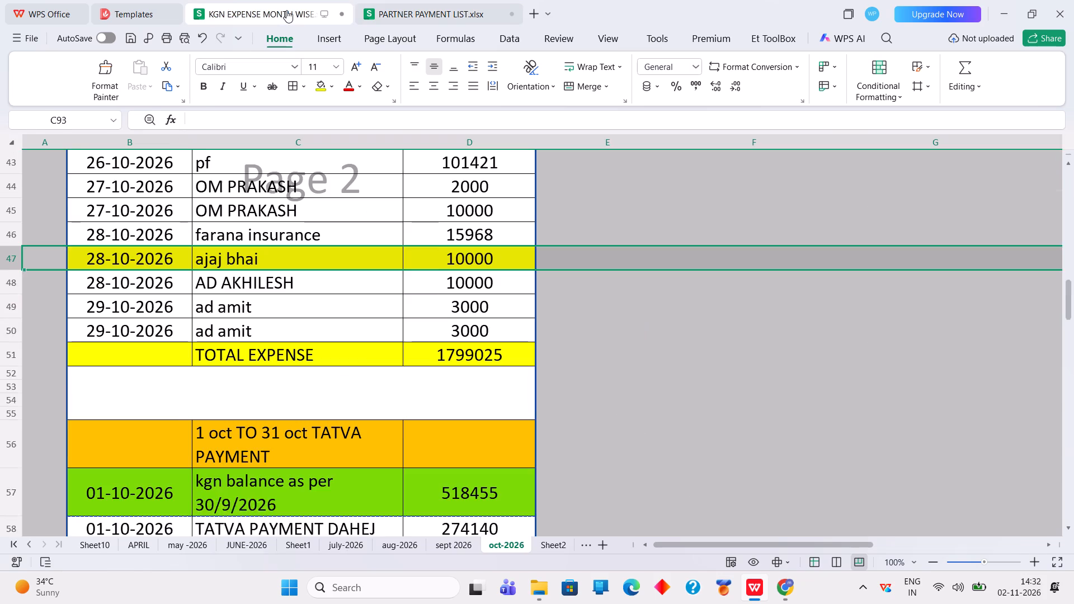
pyautogui.click(234, 237)
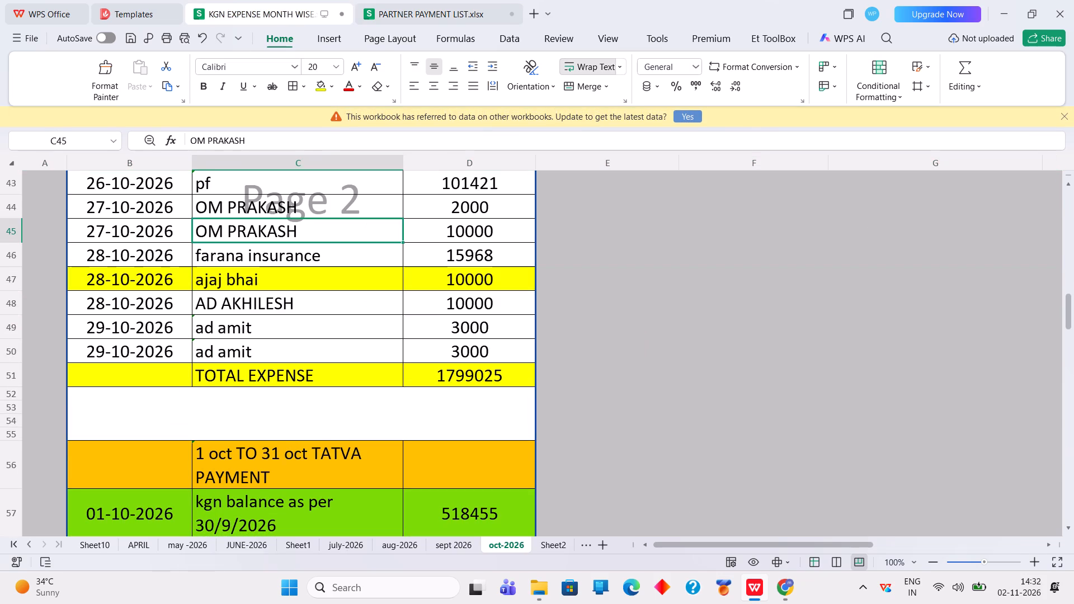
pyautogui.press('Up')
pyautogui.press('Up')
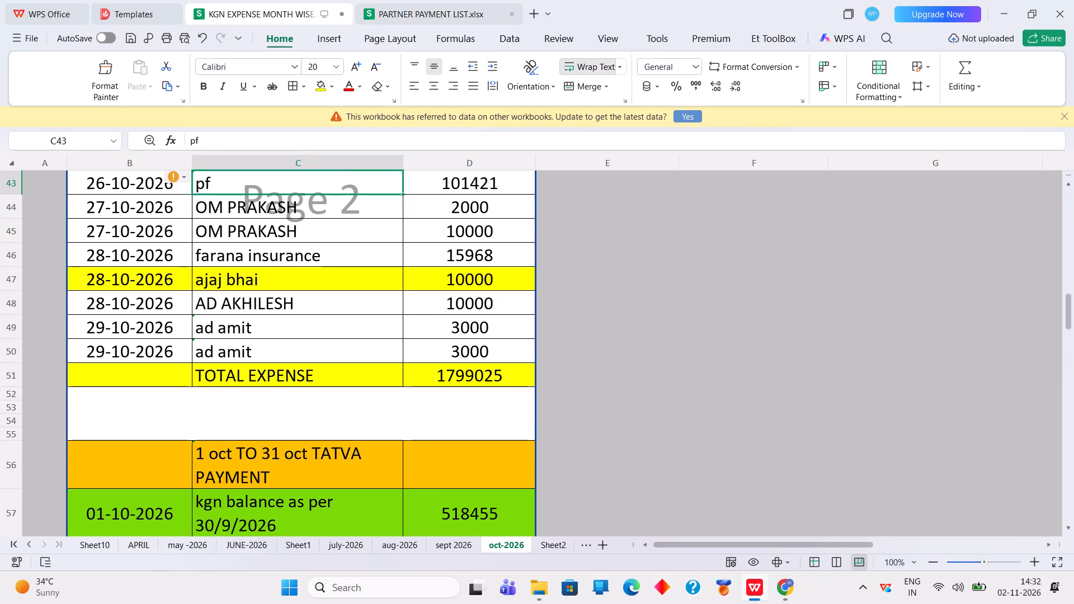
pyautogui.press('Up')
pyautogui.press('Up')
pyautogui.press('Up')
pyautogui.press('Up')
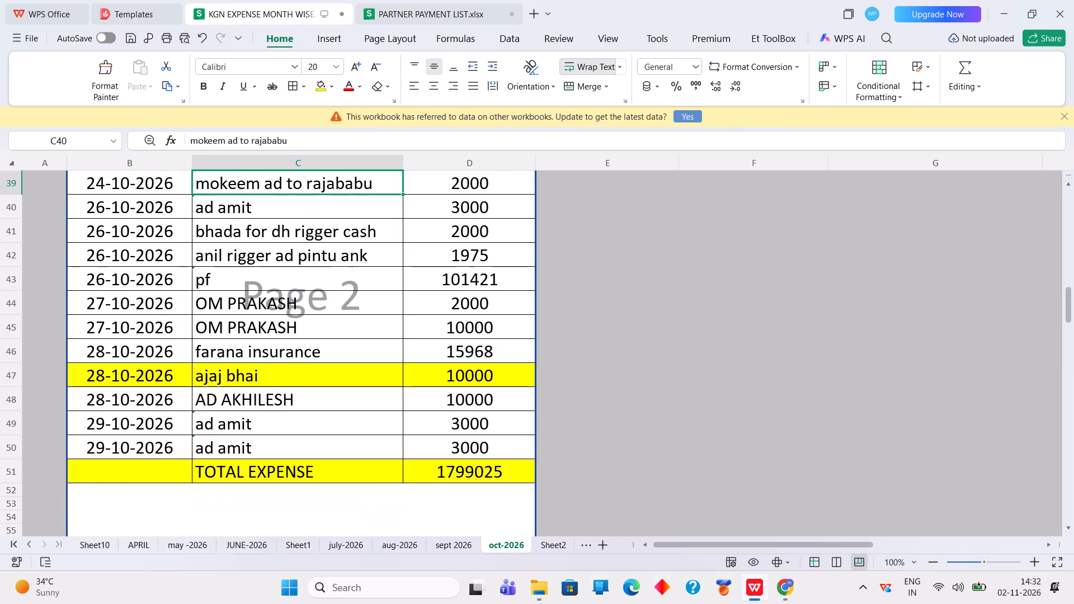
pyautogui.press('Up')
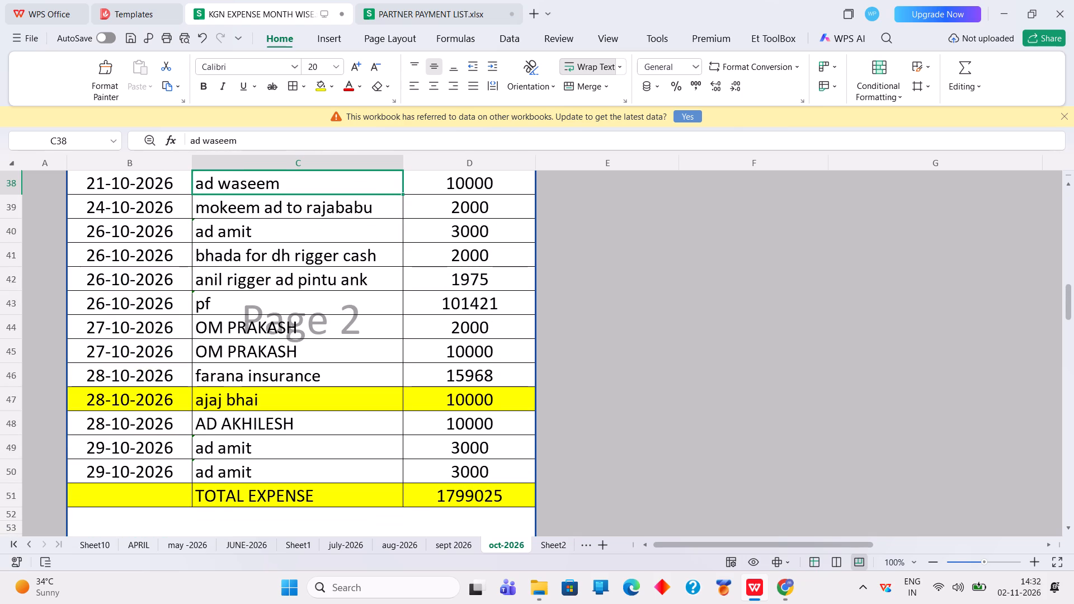
pyautogui.click(481, 234)
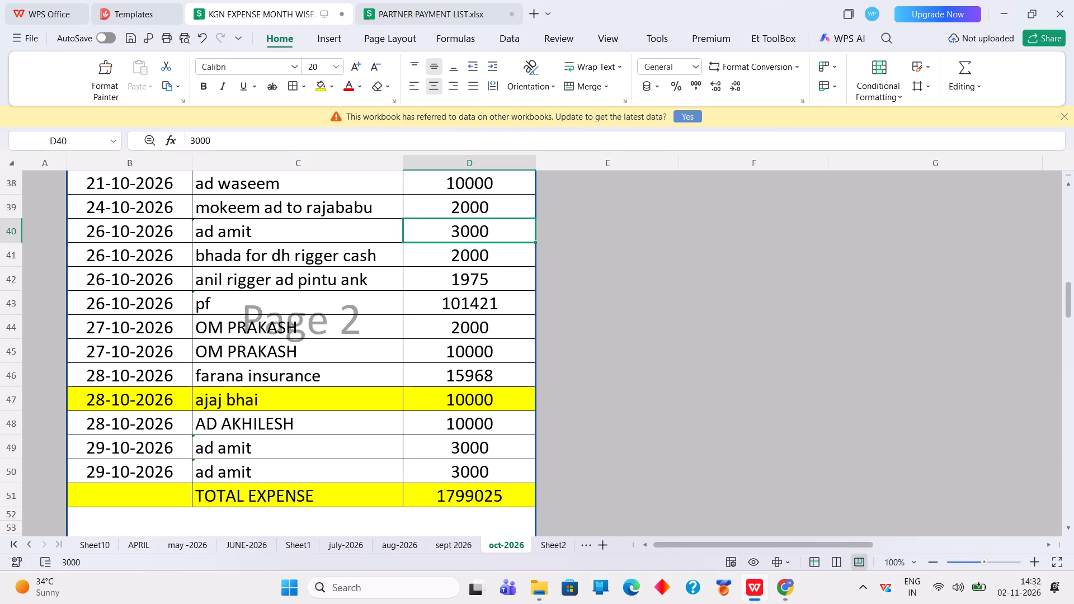
pyautogui.press('Up')
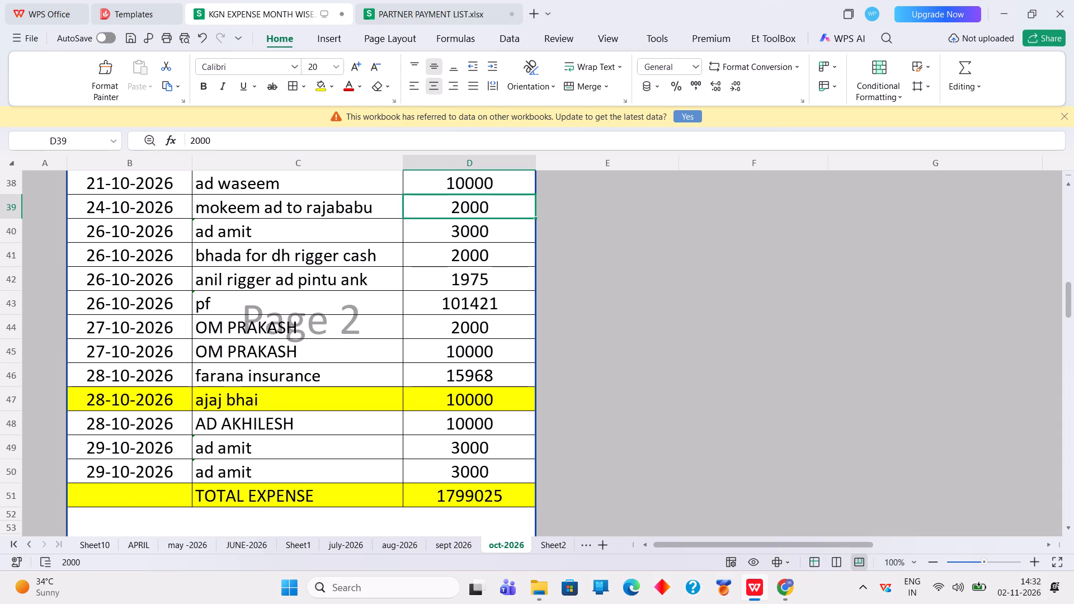
pyautogui.press('Up')
pyautogui.press('Up')
pyautogui.press('Up')
pyautogui.press('Up')
pyautogui.press('Up')
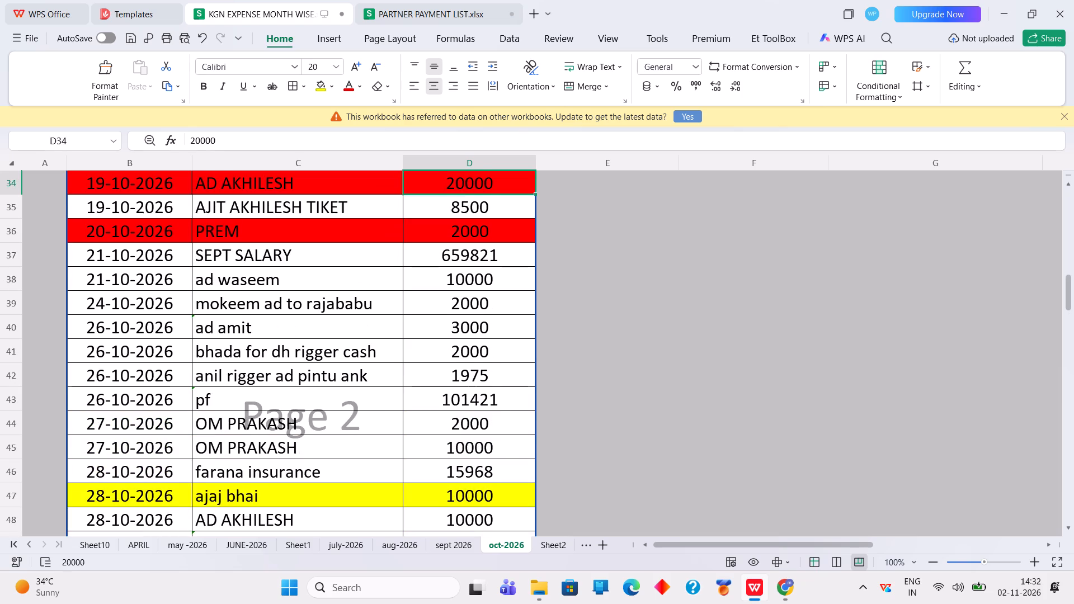
pyautogui.press('Up')
pyautogui.press('Up')
pyautogui.press('Up')
pyautogui.press('Up')
pyautogui.press('Up')
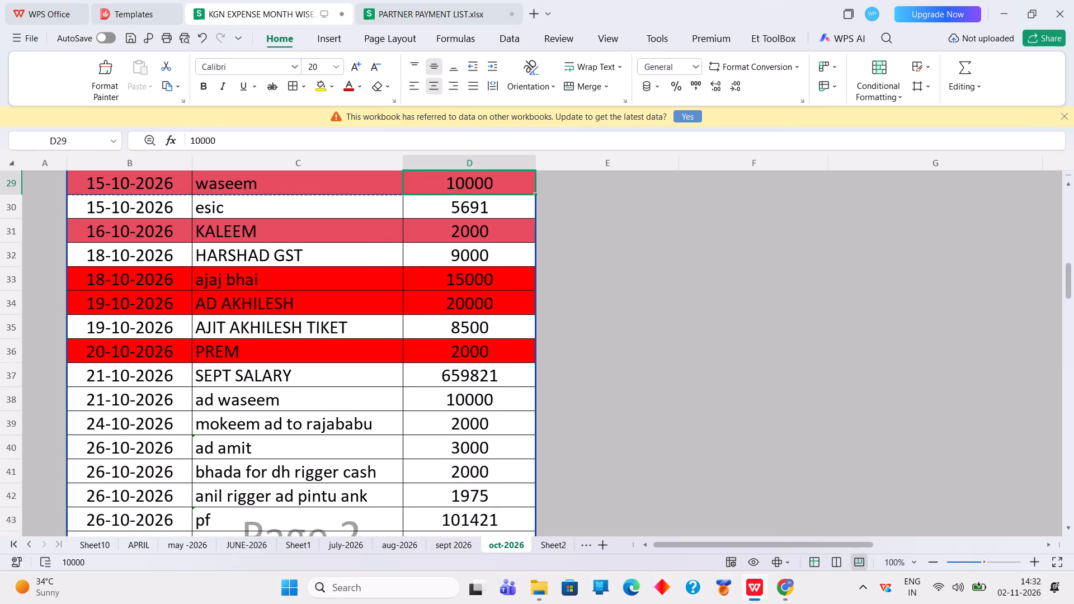
pyautogui.press('Up')
pyautogui.press('Up')
pyautogui.press('Up')
pyautogui.press('Up')
pyautogui.press('Up')
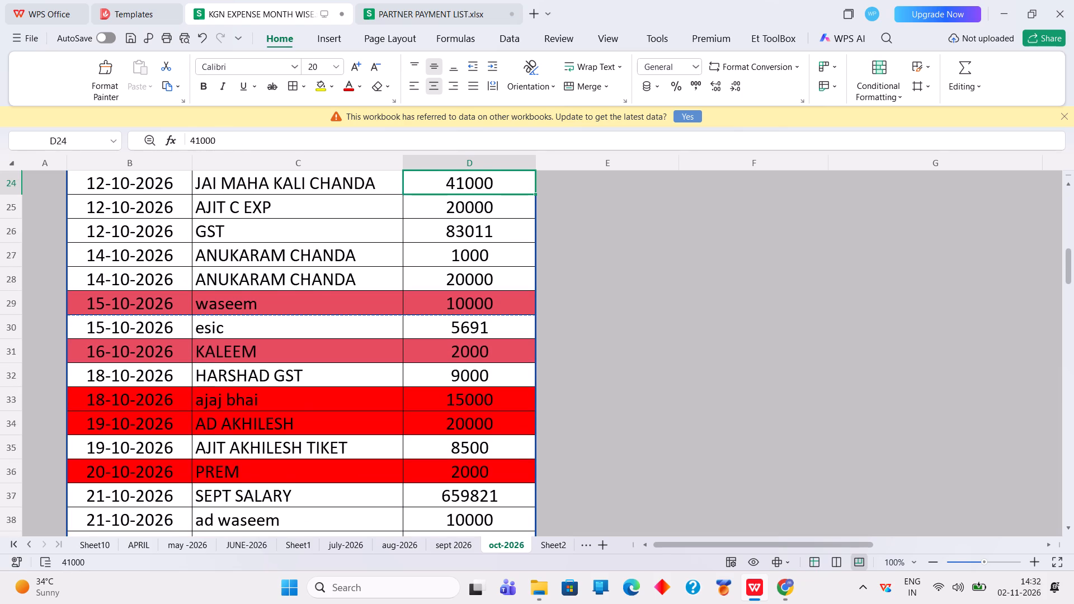
pyautogui.press('Up')
pyautogui.press('Up')
pyautogui.press('Up')
pyautogui.press('Up')
pyautogui.press('Up')
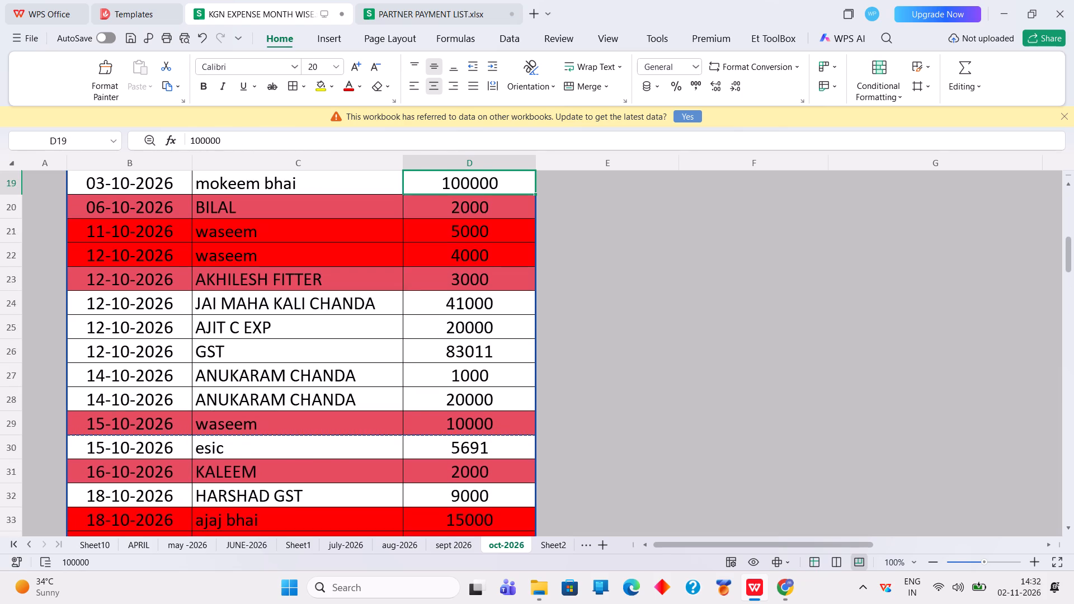
pyautogui.press('Up')
pyautogui.press('Up')
pyautogui.press('Up')
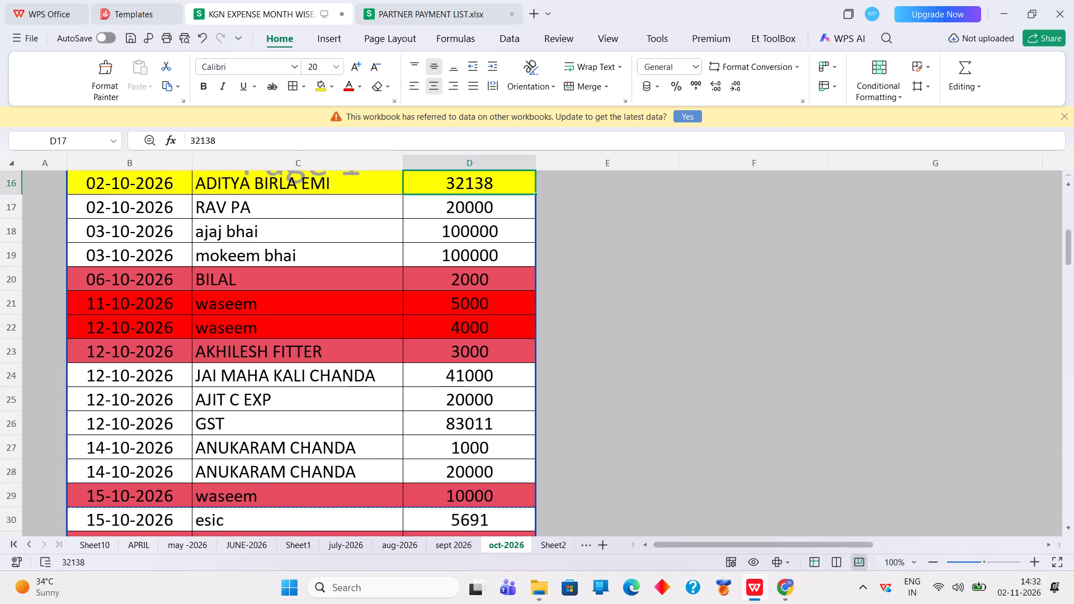
pyautogui.press('Up')
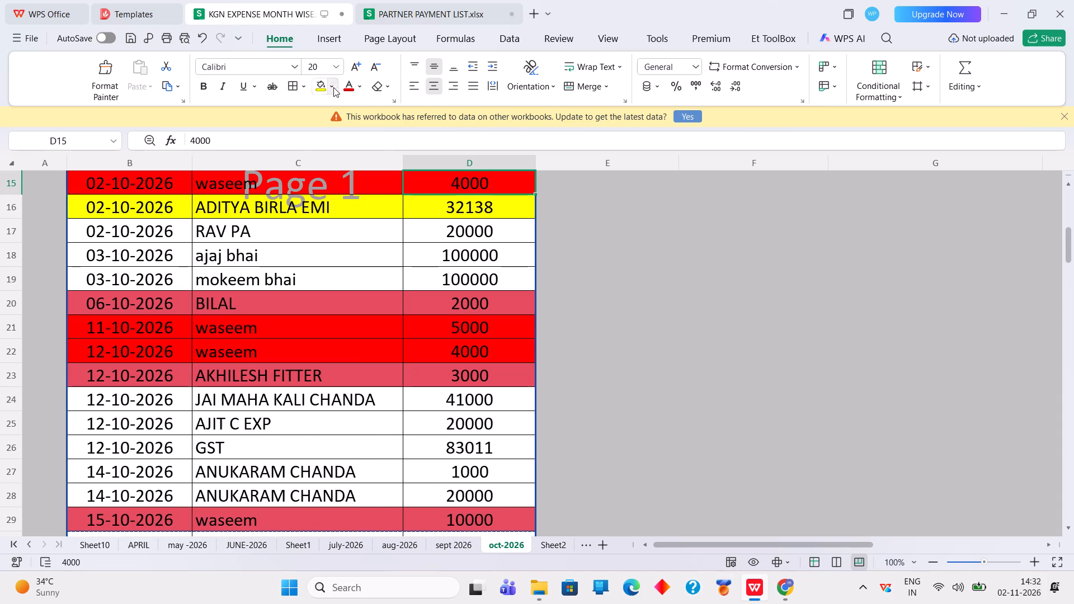
pyautogui.click(430, 15)
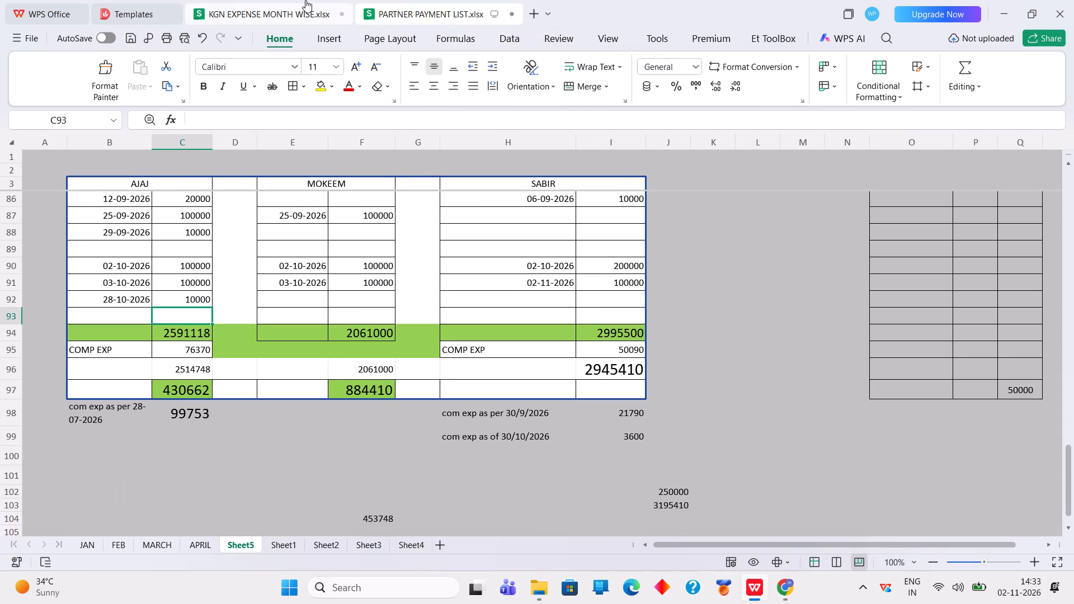
pyautogui.click(274, 9)
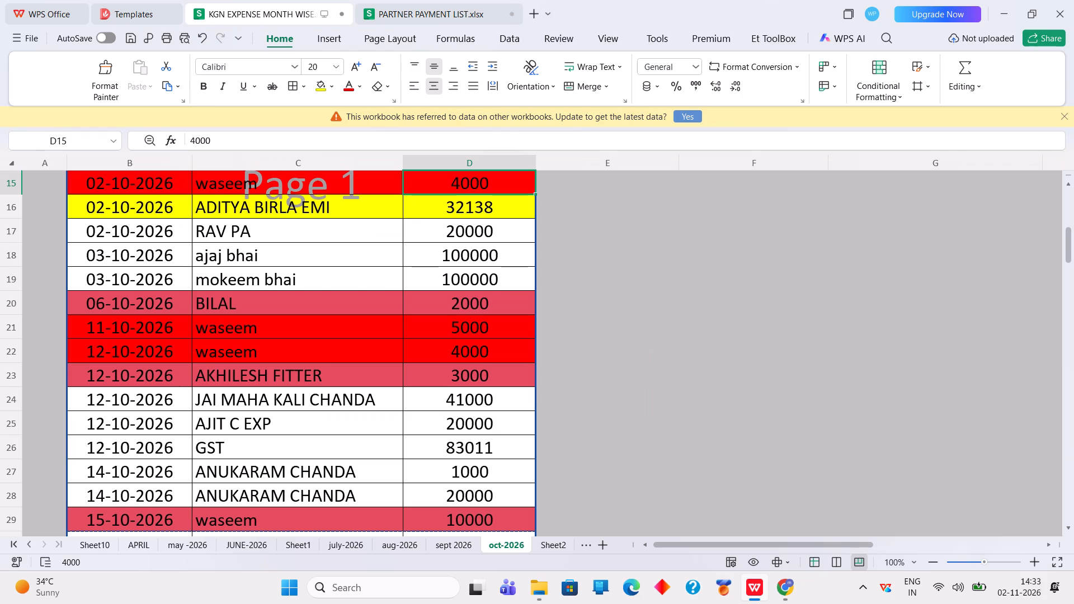
# In KGN EXPENSE MONTH WISE, highlight rows 18 and 19 of oct-2026, Ajaj's and Mokeem's 03-10-2026 payments, in yellow.
pyautogui.moveTo(15, 257); pyautogui.dragTo(13, 270)
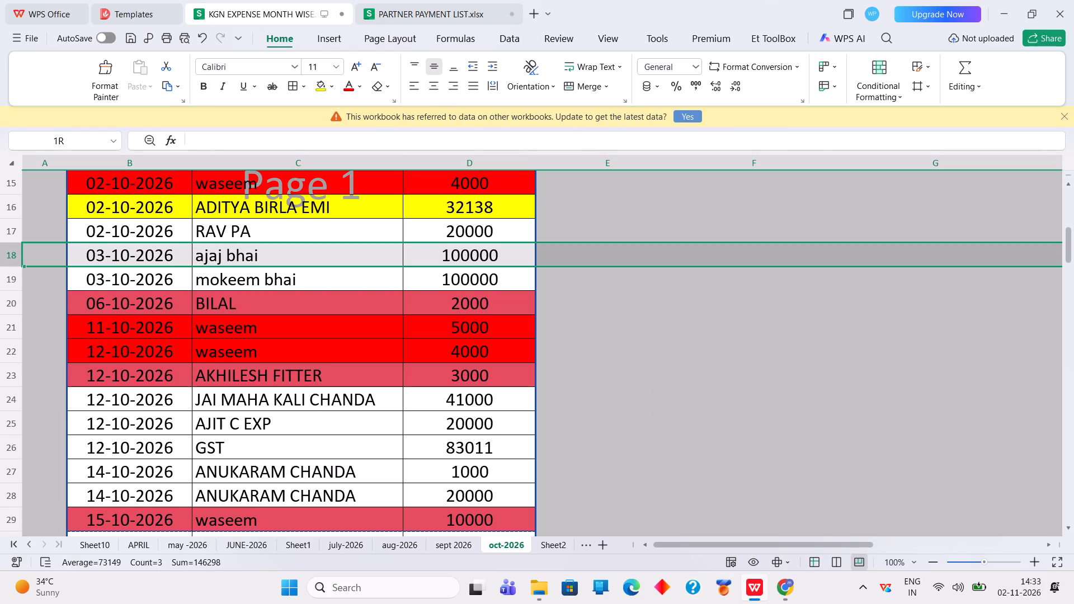
pyautogui.moveTo(13, 270); pyautogui.dragTo(15, 275)
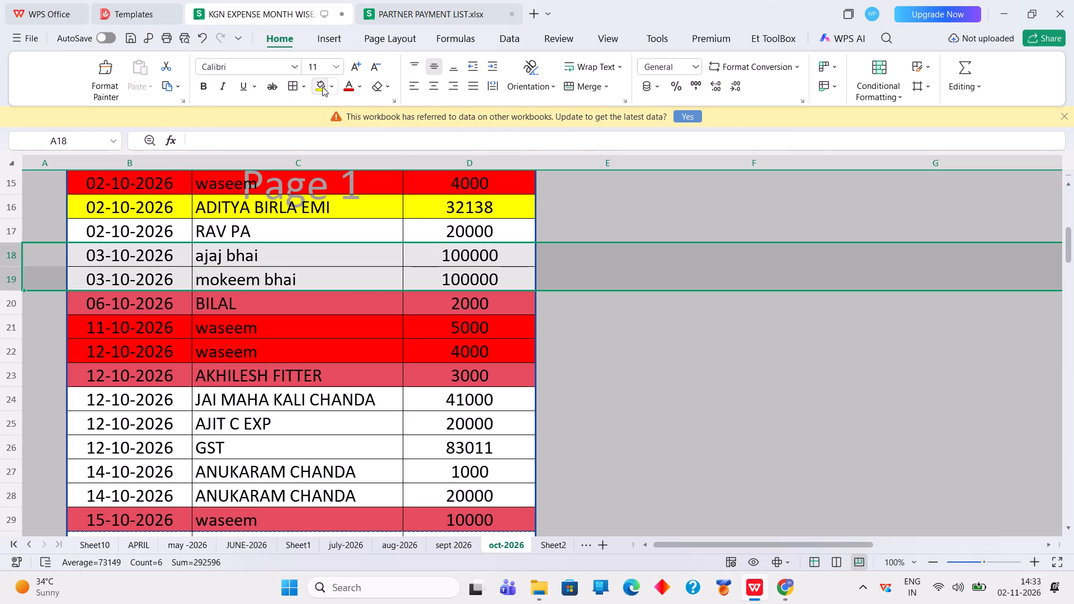
pyautogui.click(322, 87)
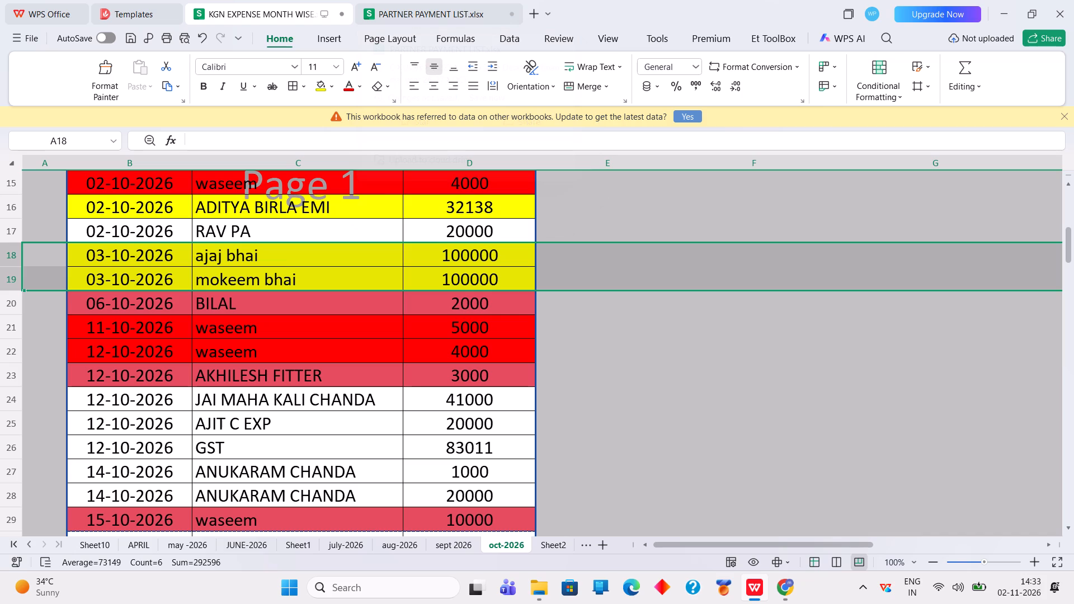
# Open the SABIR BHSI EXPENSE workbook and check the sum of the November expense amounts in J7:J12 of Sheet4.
pyautogui.click(351, 591)
pyautogui.write('sa')
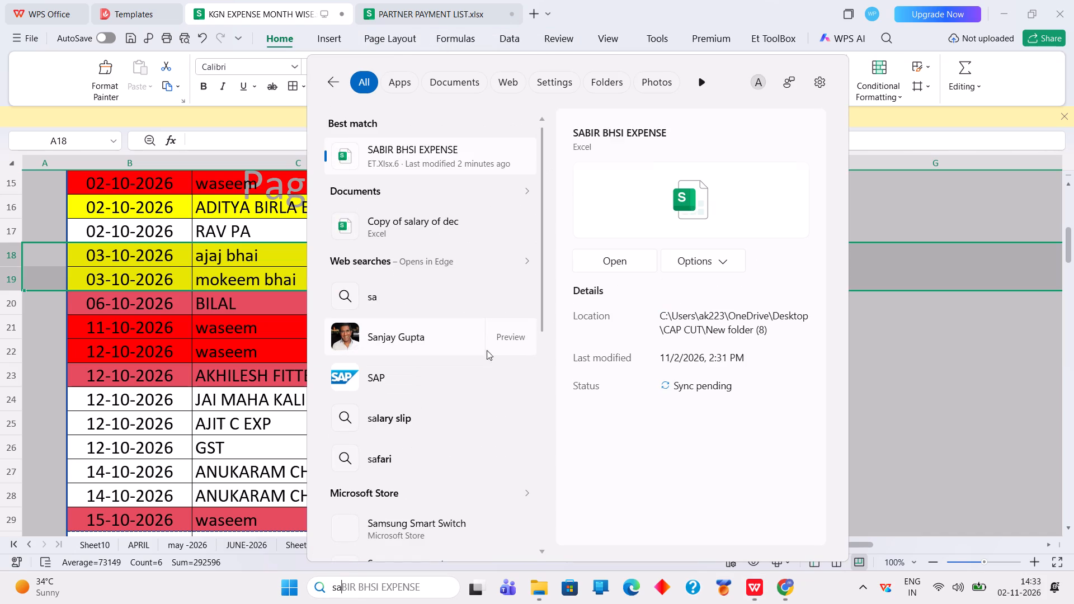
pyautogui.click(455, 155)
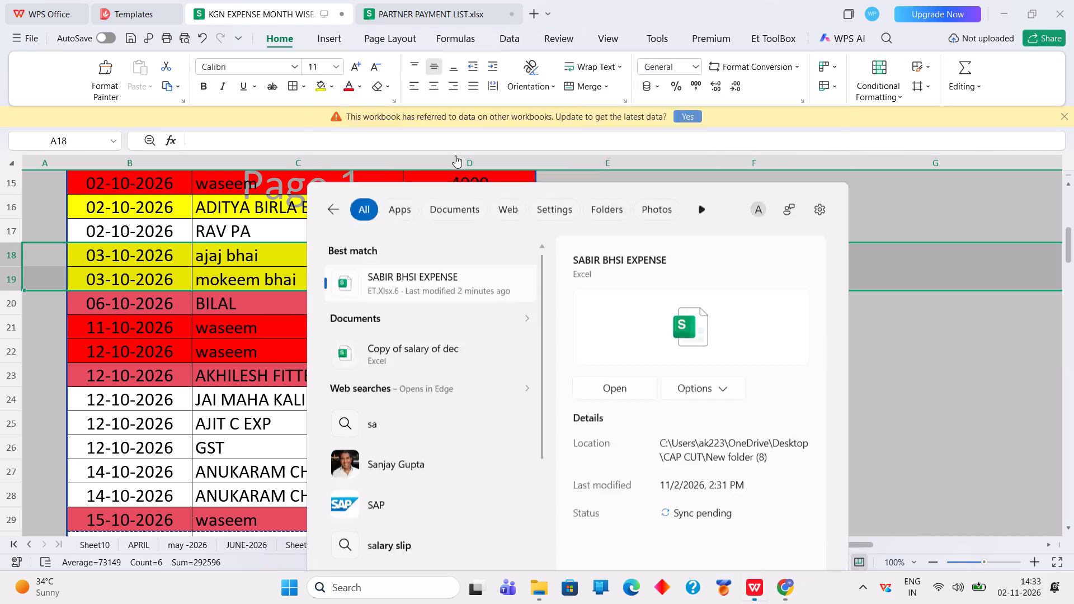
pyautogui.click(530, 315)
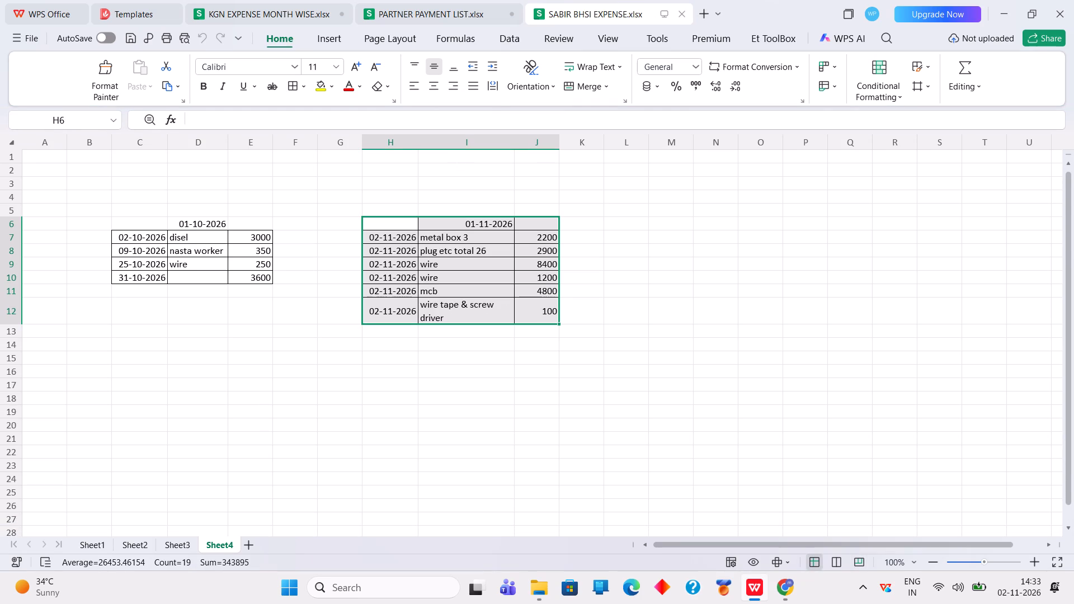
pyautogui.moveTo(547, 239); pyautogui.dragTo(550, 324)
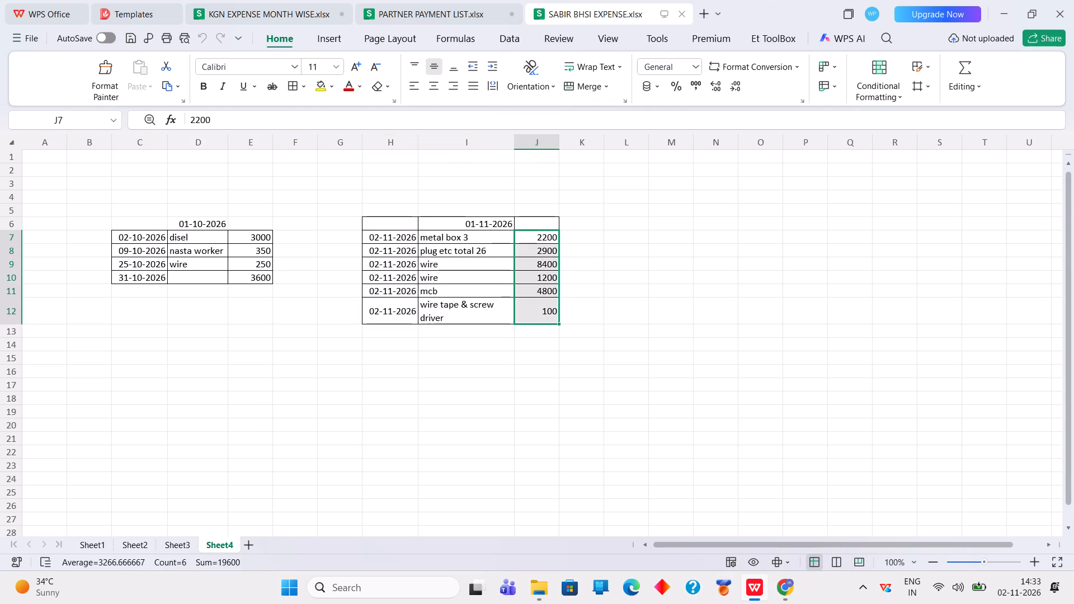
# In KGN EXPENSE MONTH WISE, highlight rows 12 to 14 of oct-2026, the three partners' 02-10-2026 payments, in yellow.
pyautogui.click(270, 3)
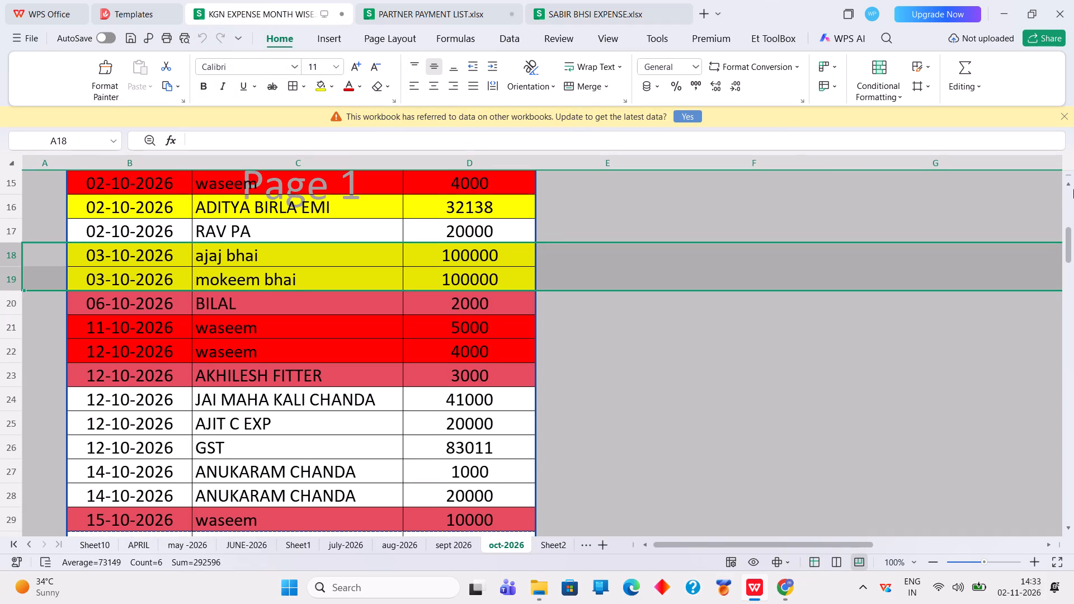
pyautogui.tripleClick(1068, 186)
pyautogui.doubleClick(1068, 186)
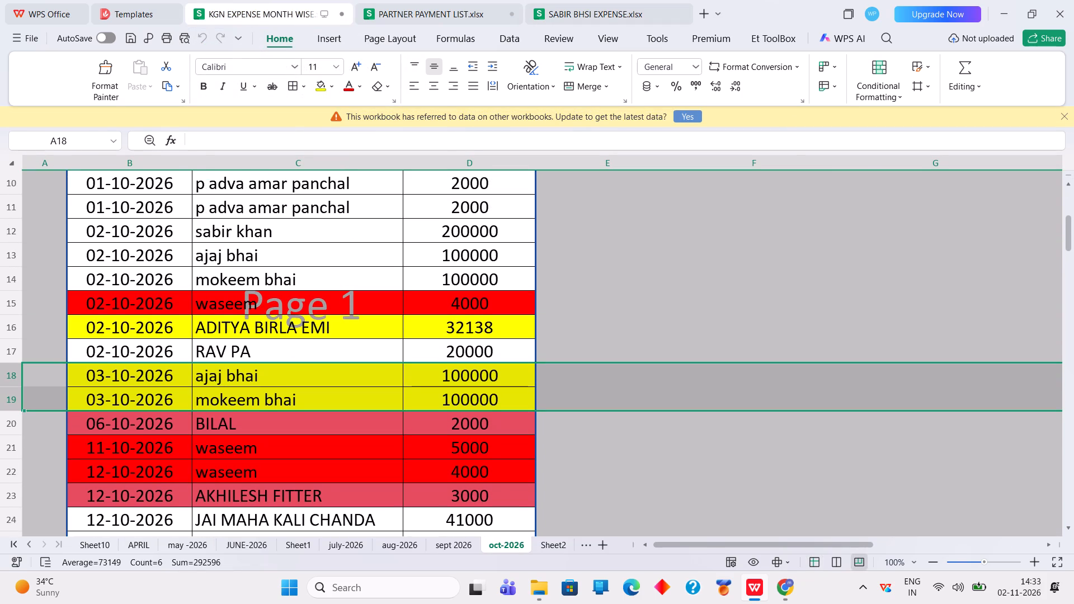
pyautogui.moveTo(12, 229); pyautogui.dragTo(8, 278)
pyautogui.click(327, 82)
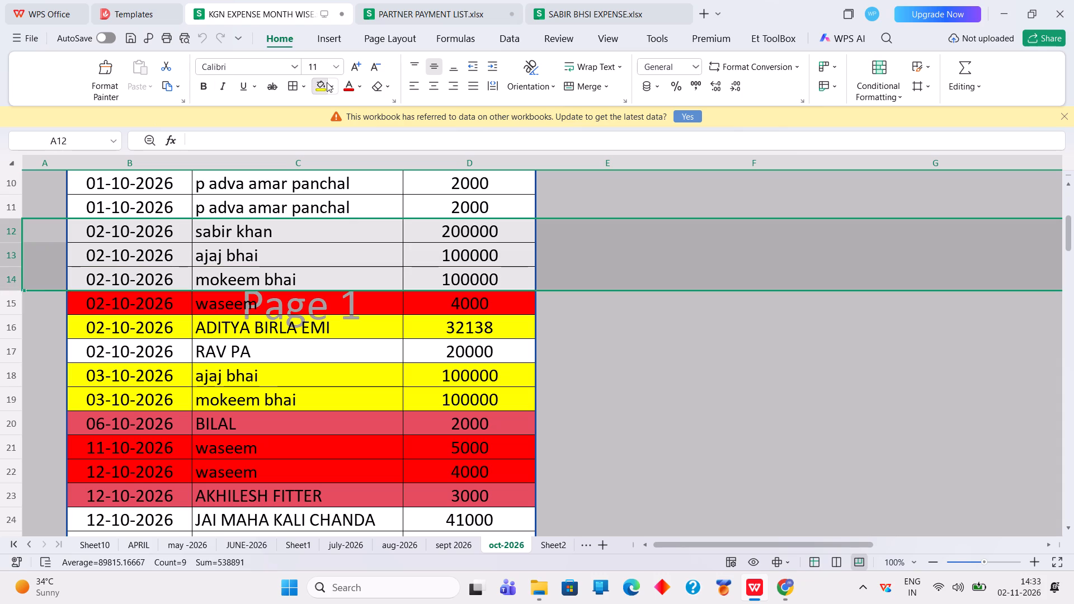
# Return to the start of the Oct-26 list and save the KGN EXPENSE MONTH WISE workbook.
pyautogui.tripleClick(1070, 186)
pyautogui.tripleClick(1070, 186)
pyautogui.tripleClick(1070, 186)
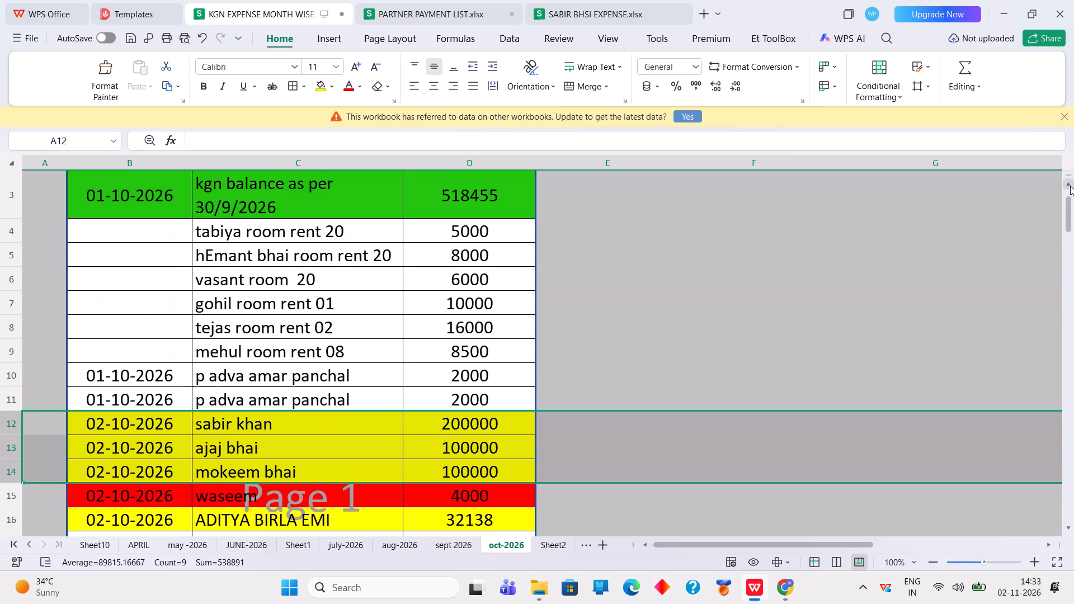
pyautogui.tripleClick(1070, 186)
pyautogui.click(698, 325)
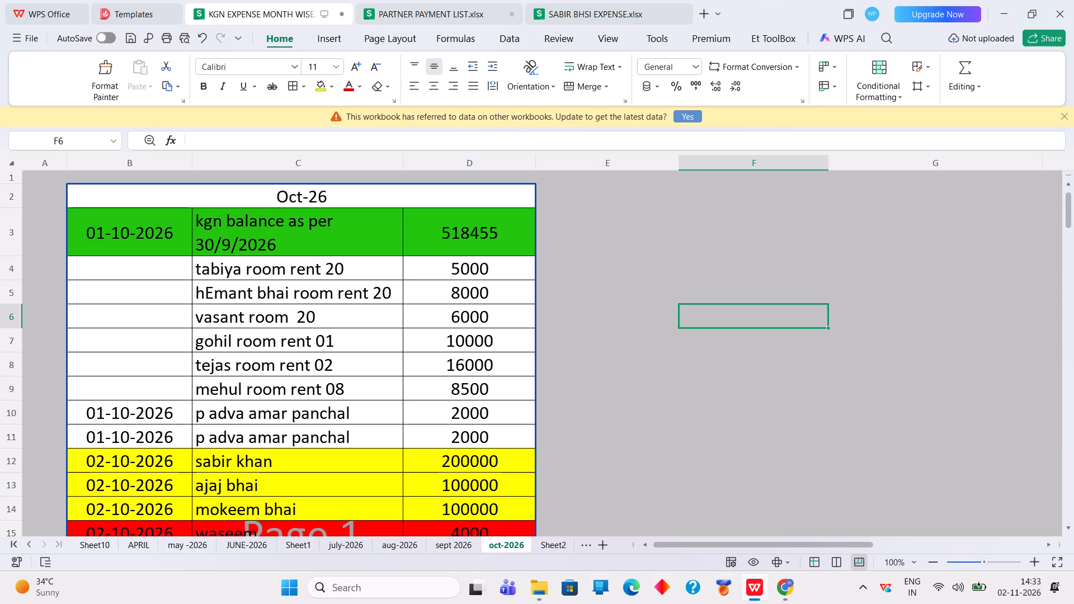
pyautogui.hotkey('ctrl', 's')
pyautogui.hotkey('ctrl', 's')
pyautogui.hotkey('ctrl', 's')
pyautogui.hotkey('ctrl', 's')
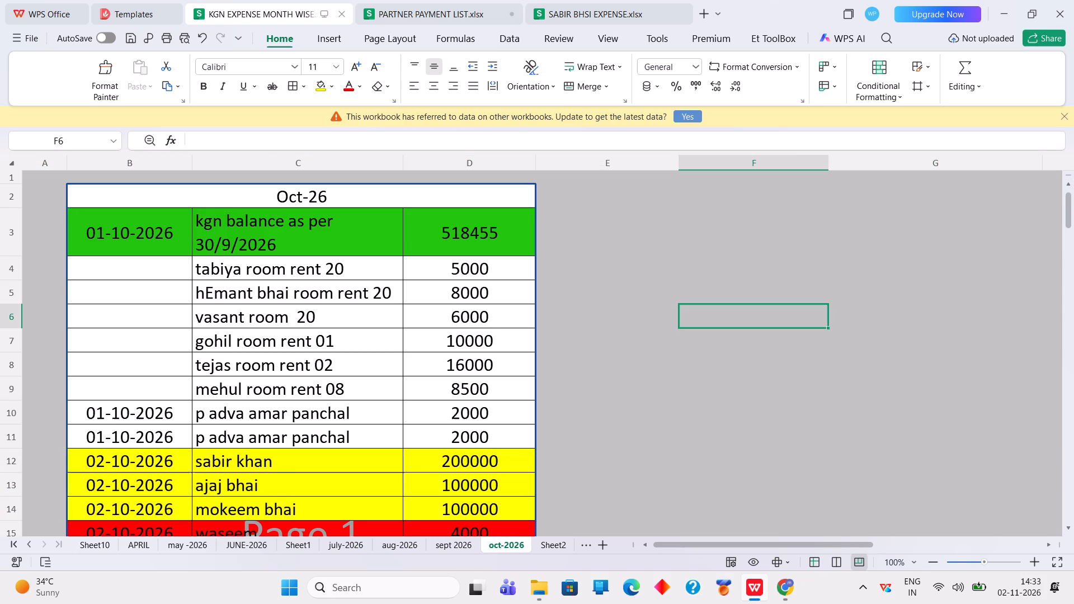
# Find and open the workbook ajaj com exp 30 july 26.
pyautogui.click(445, 18)
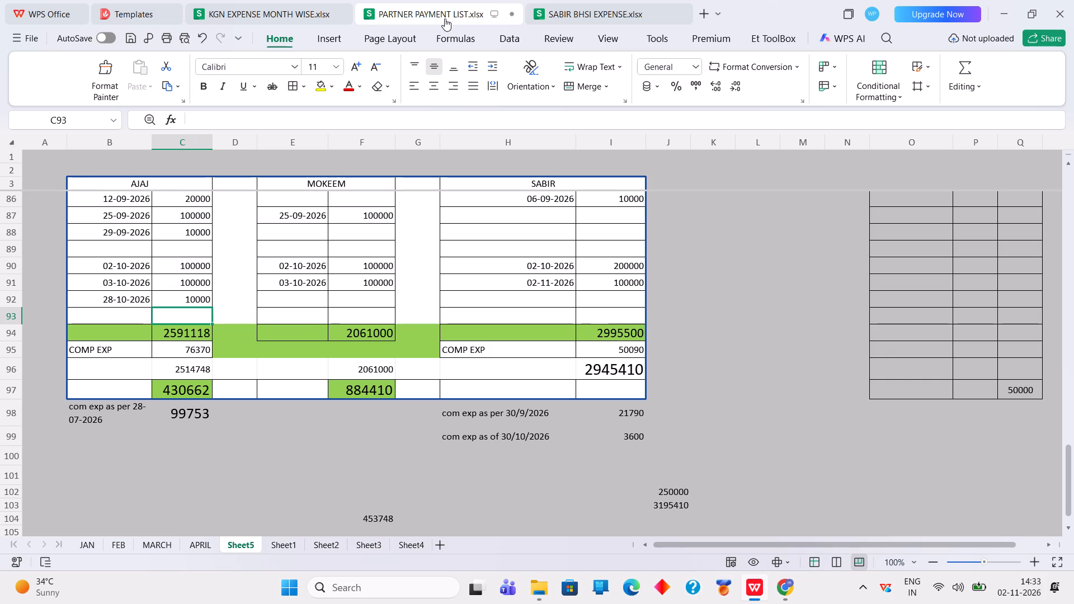
pyautogui.click(337, 589)
pyautogui.write('aja')
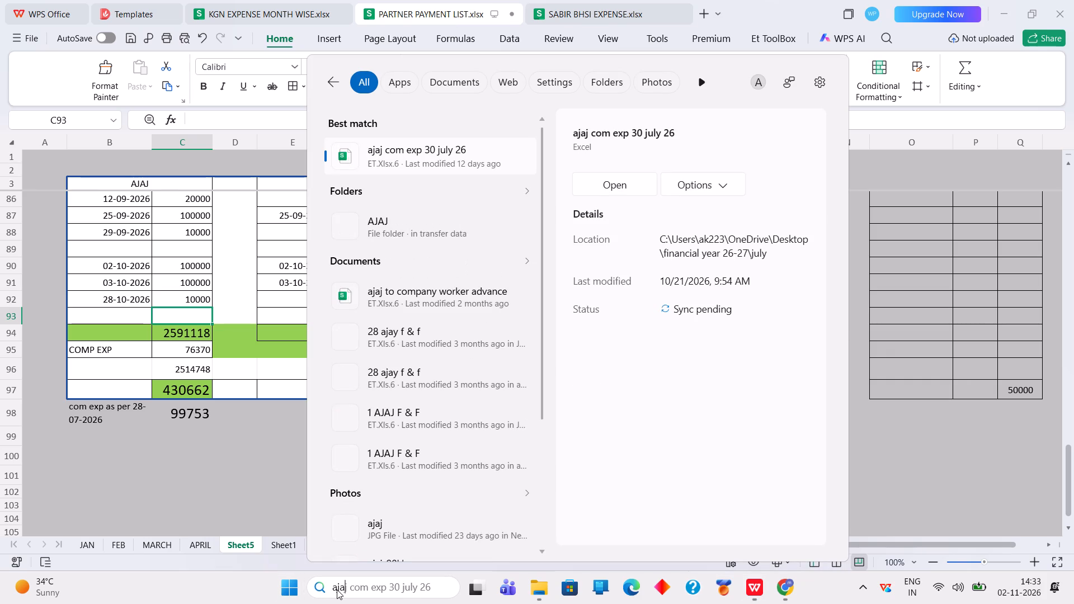
pyautogui.click(439, 160)
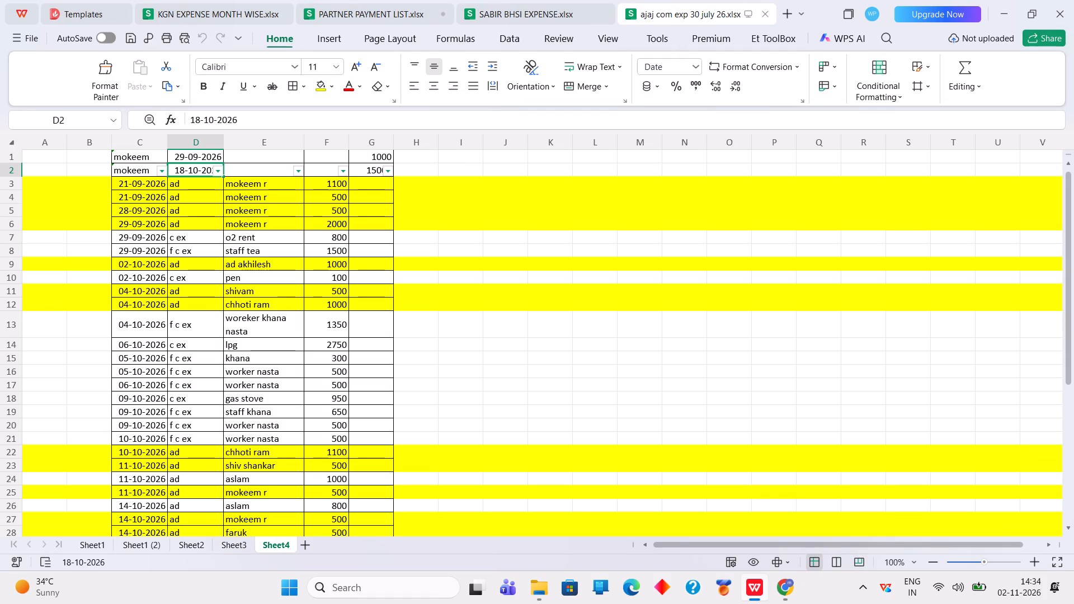
# Examine Ajaj's dated expense lists and monthly totals across Sheet4, Sheet3, Sheet2 and Sheet1 (2).
pyautogui.moveTo(1067, 289); pyautogui.dragTo(1071, 317)
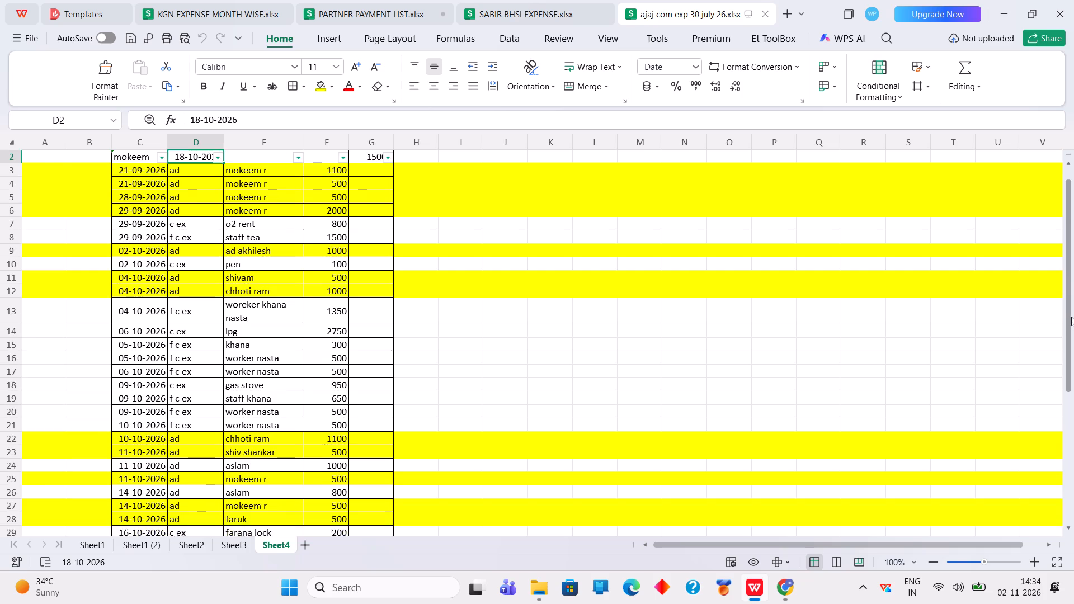
pyautogui.moveTo(1071, 317); pyautogui.dragTo(1073, 383)
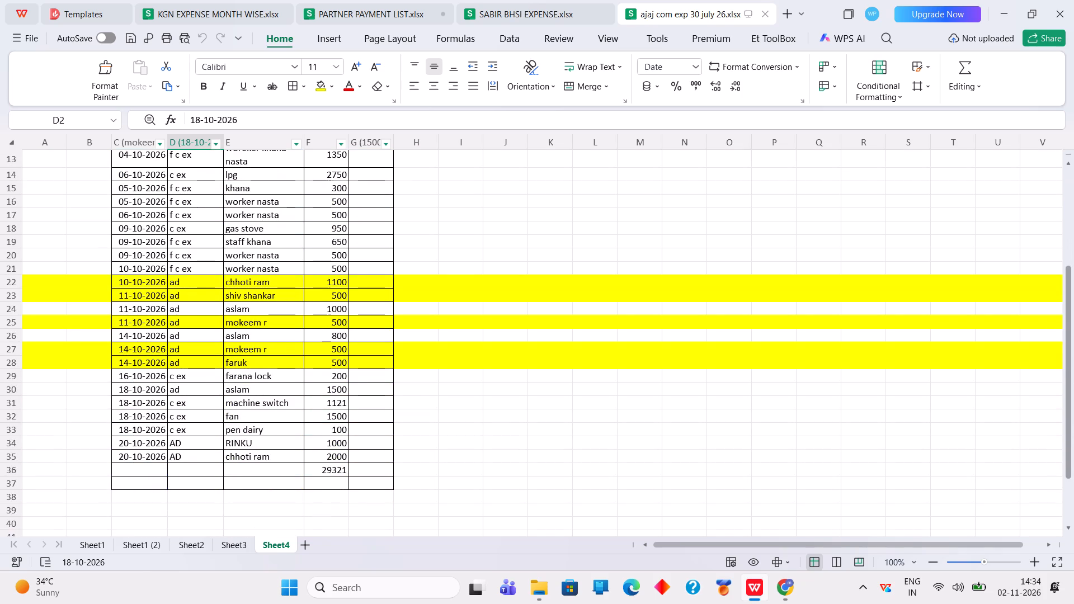
pyautogui.click(331, 471)
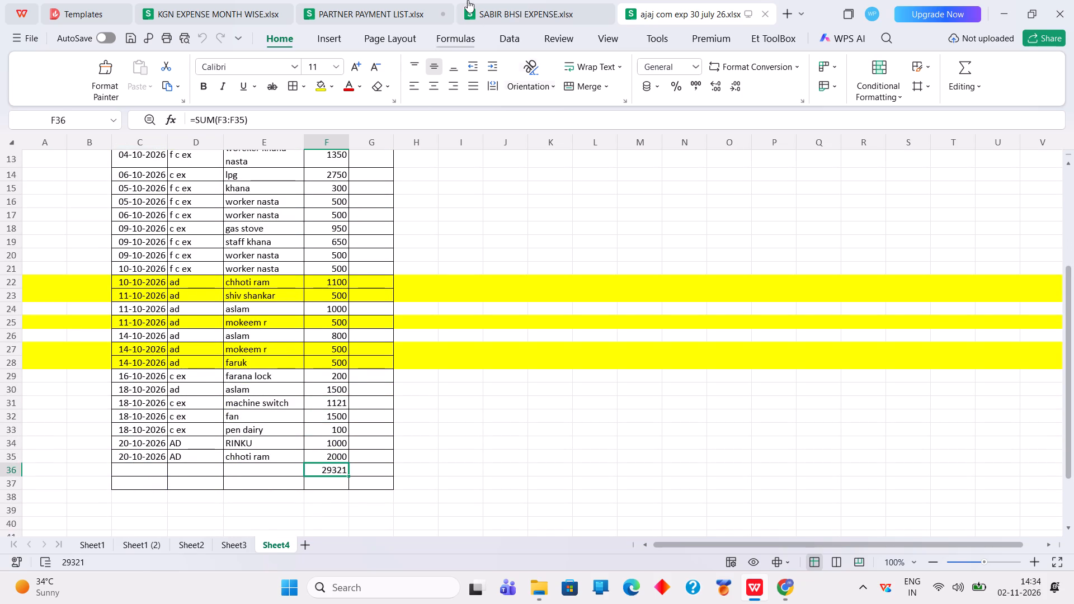
pyautogui.click(230, 546)
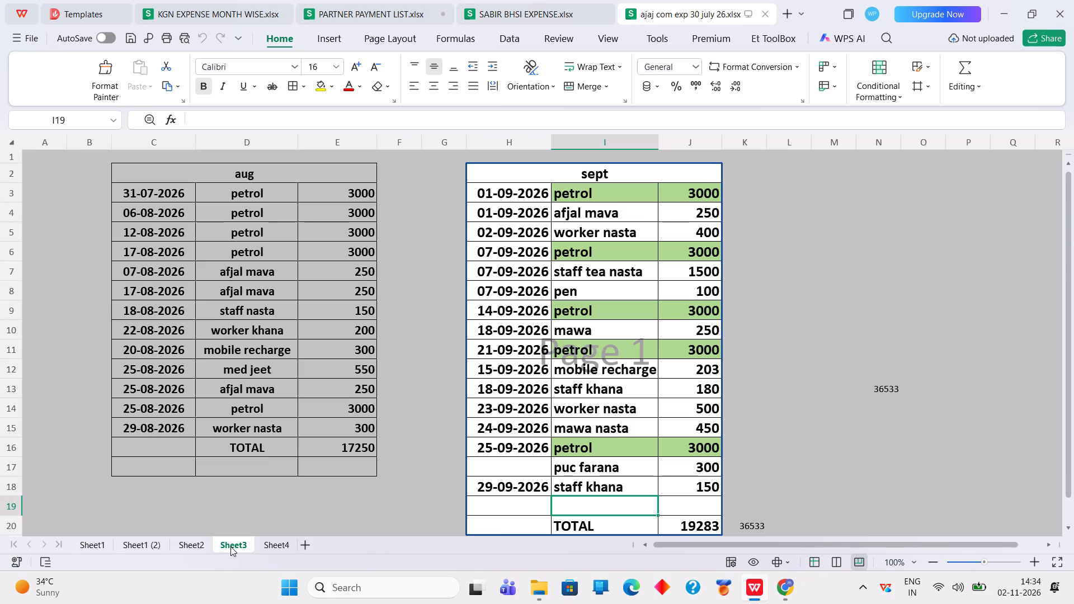
pyautogui.click(363, 0)
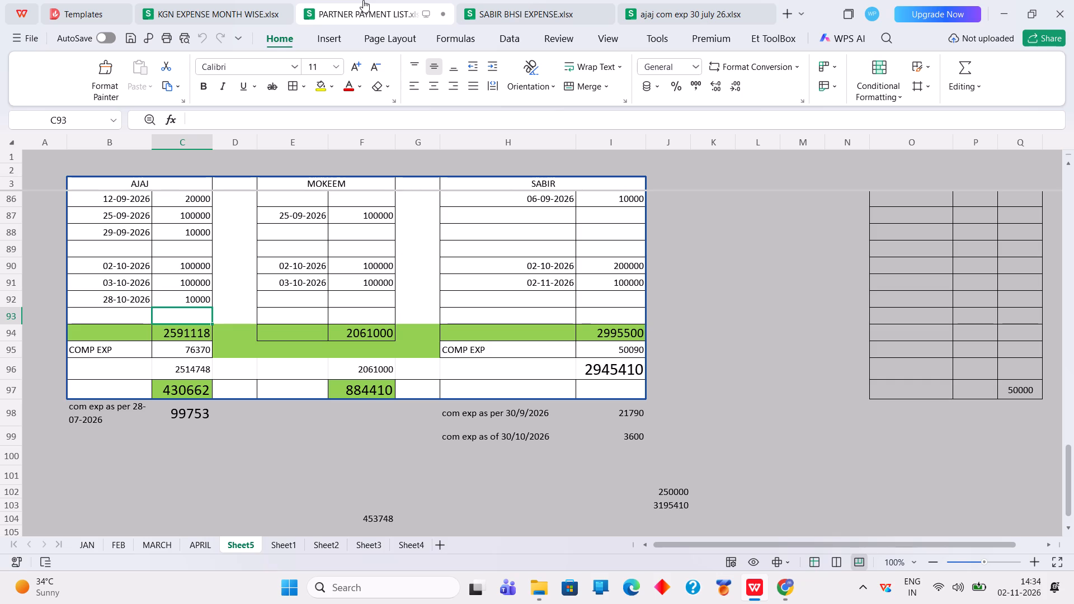
pyautogui.click(676, 15)
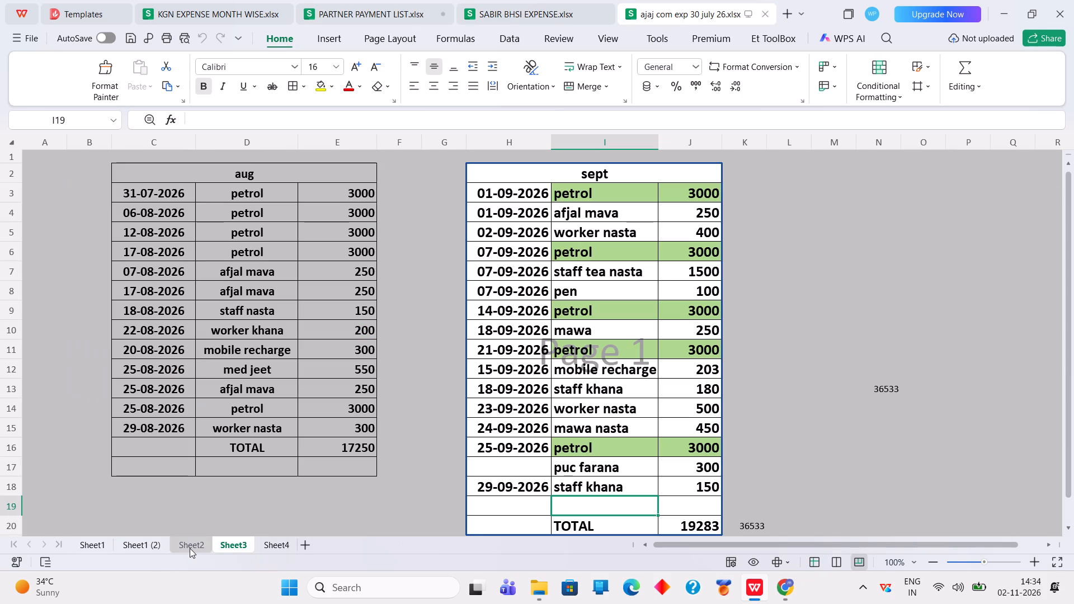
pyautogui.click(190, 548)
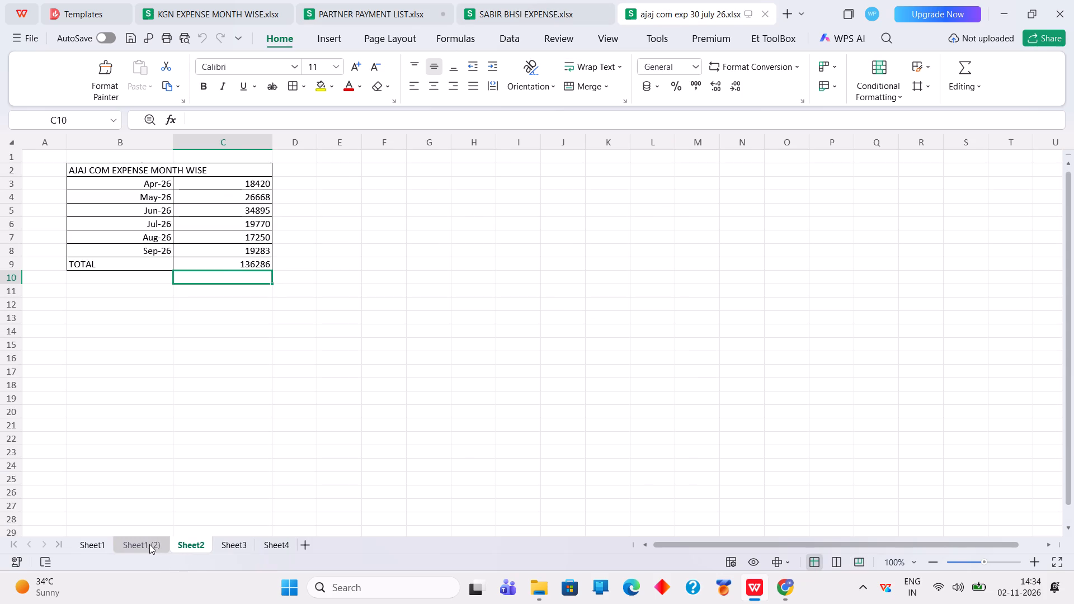
pyautogui.click(142, 544)
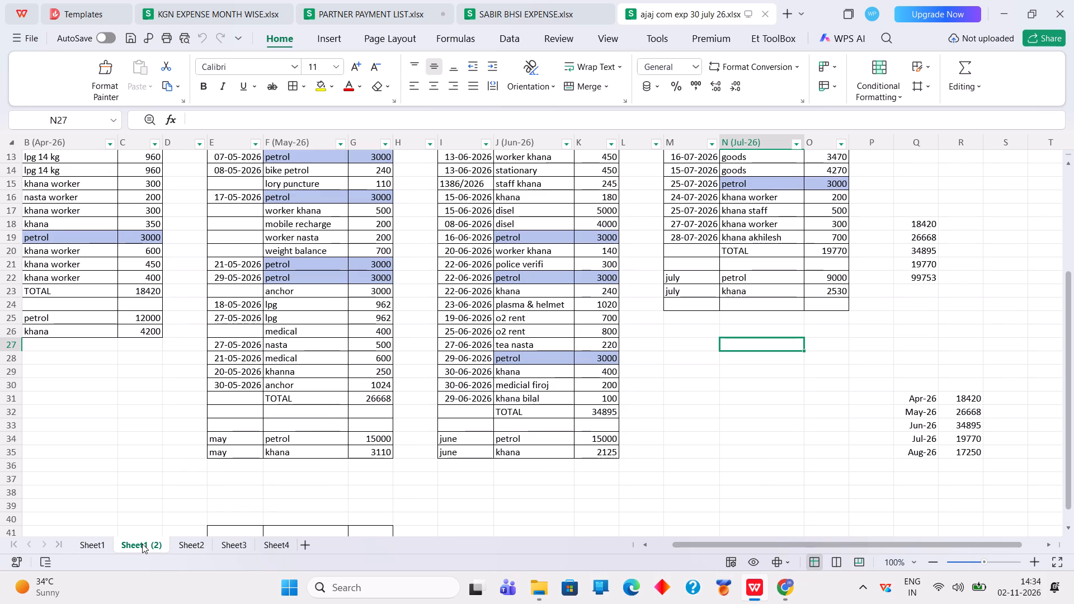
pyautogui.click(180, 545)
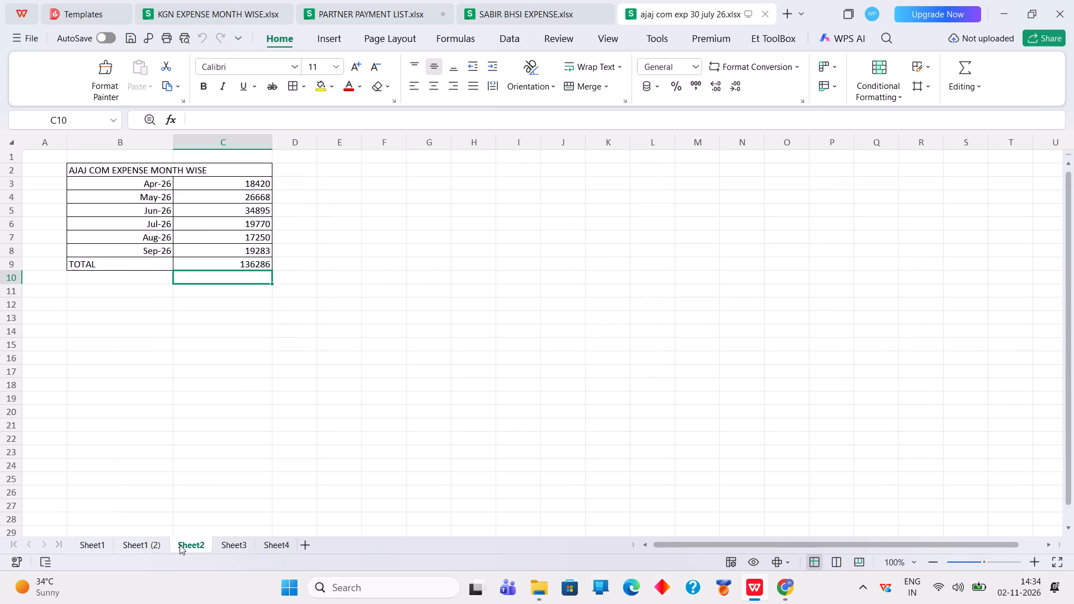
pyautogui.click(223, 543)
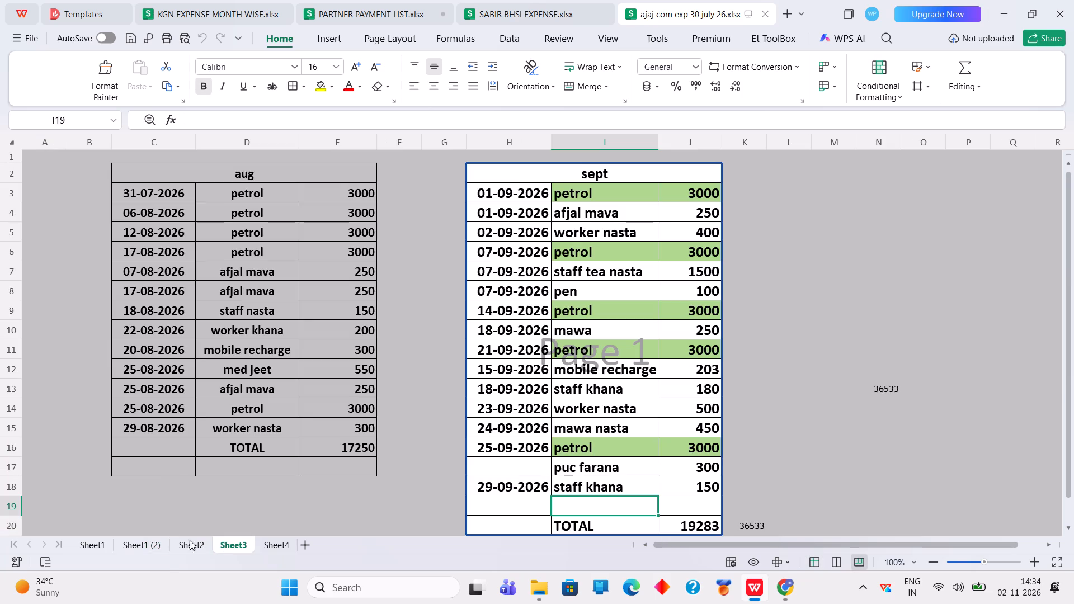
# Compare the company expense as per 28-07-2026 in PARTNER PAYMENT LIST with Ajaj's sum in Sheet1 (2), and check the August total in Sheet3.
pyautogui.click(357, 7)
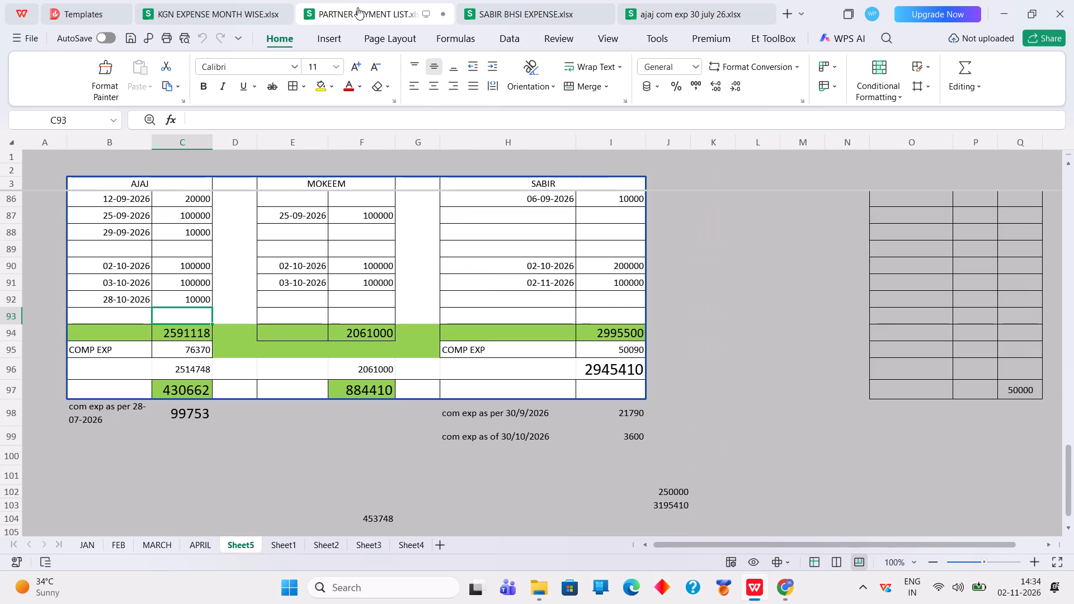
pyautogui.click(186, 416)
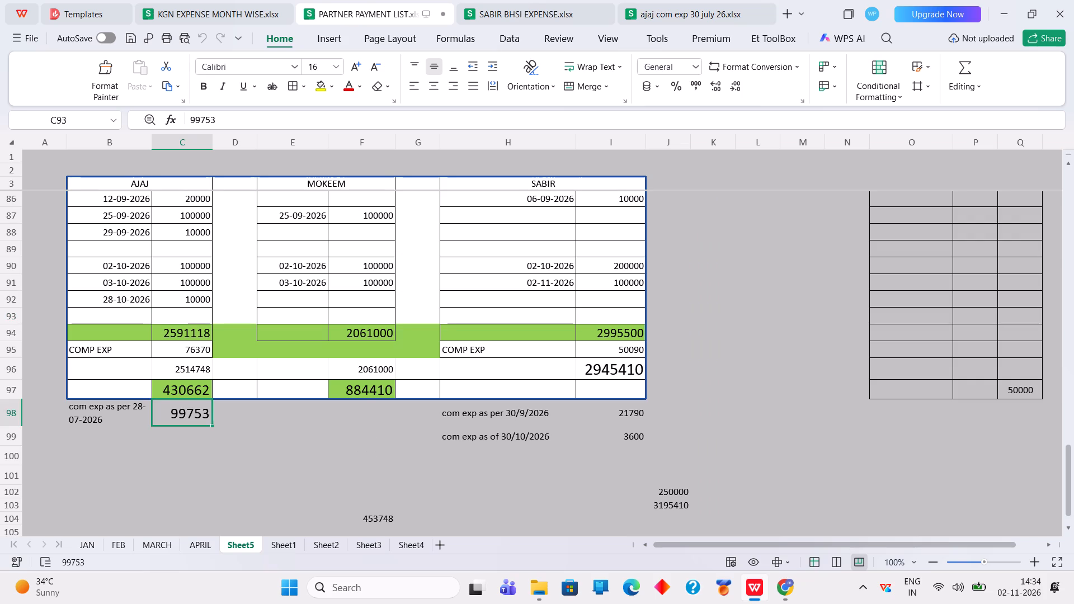
pyautogui.click(674, 7)
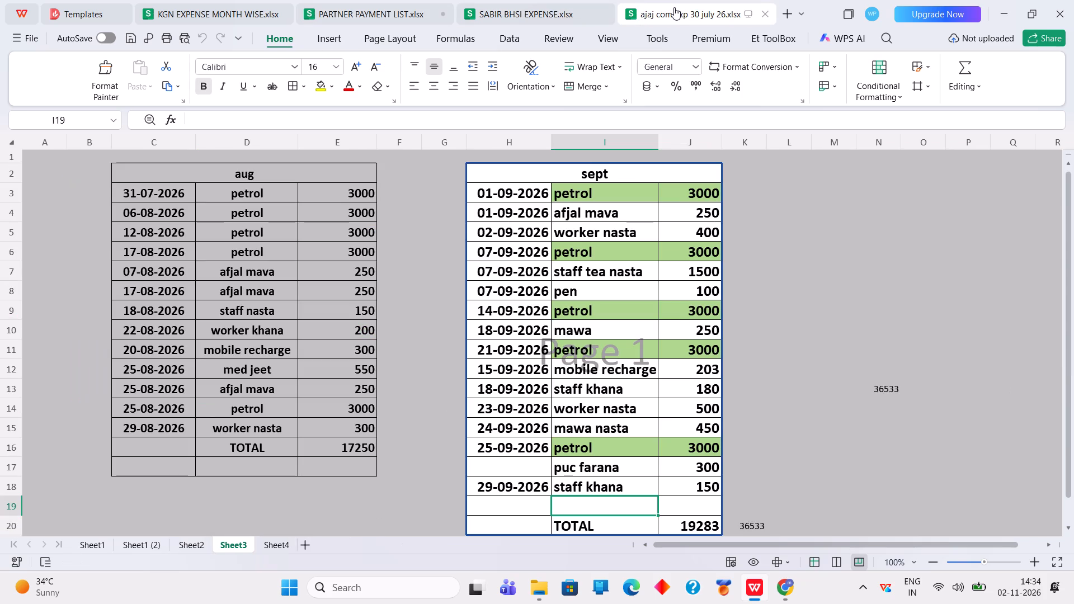
pyautogui.click(142, 545)
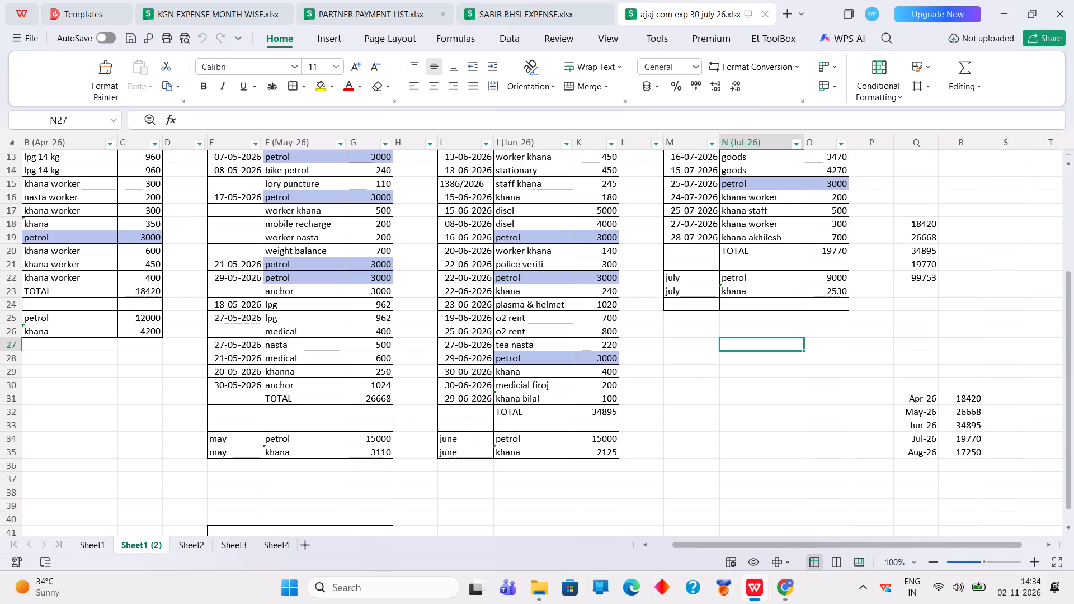
pyautogui.click(929, 282)
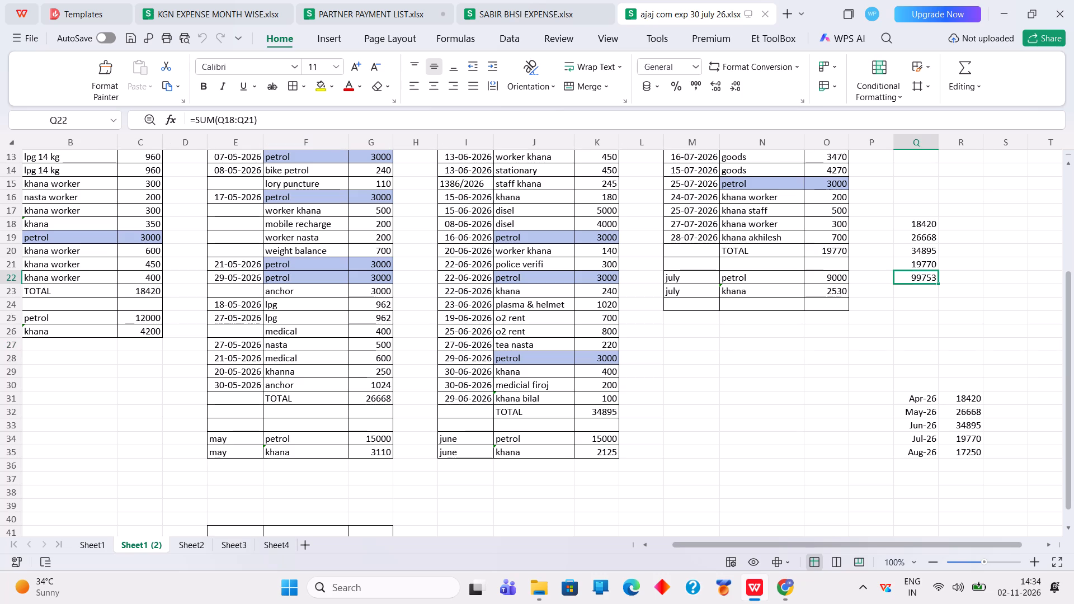
pyautogui.click(200, 545)
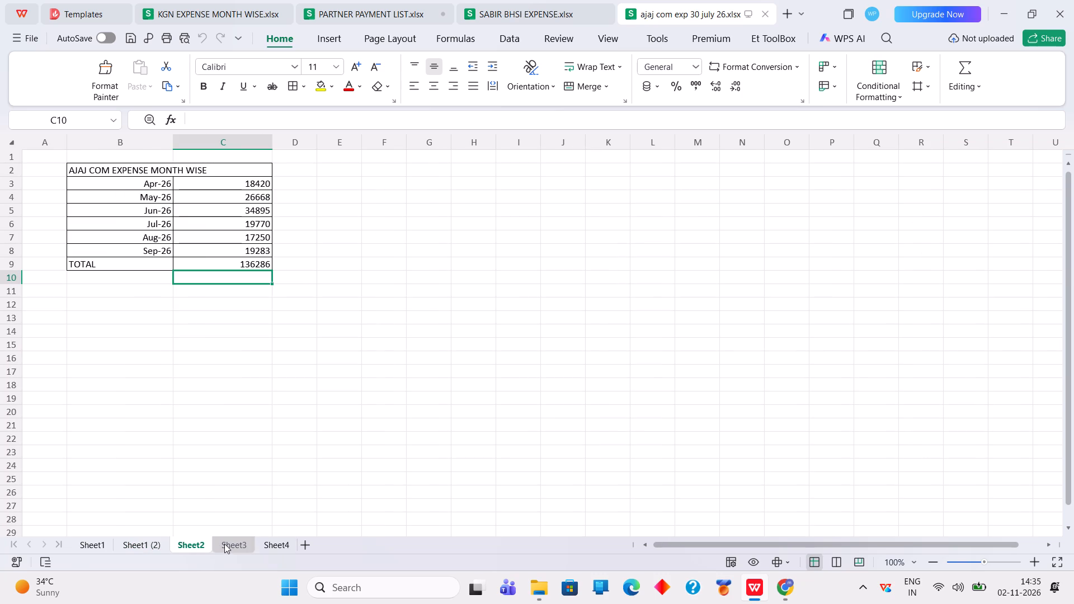
pyautogui.click(233, 544)
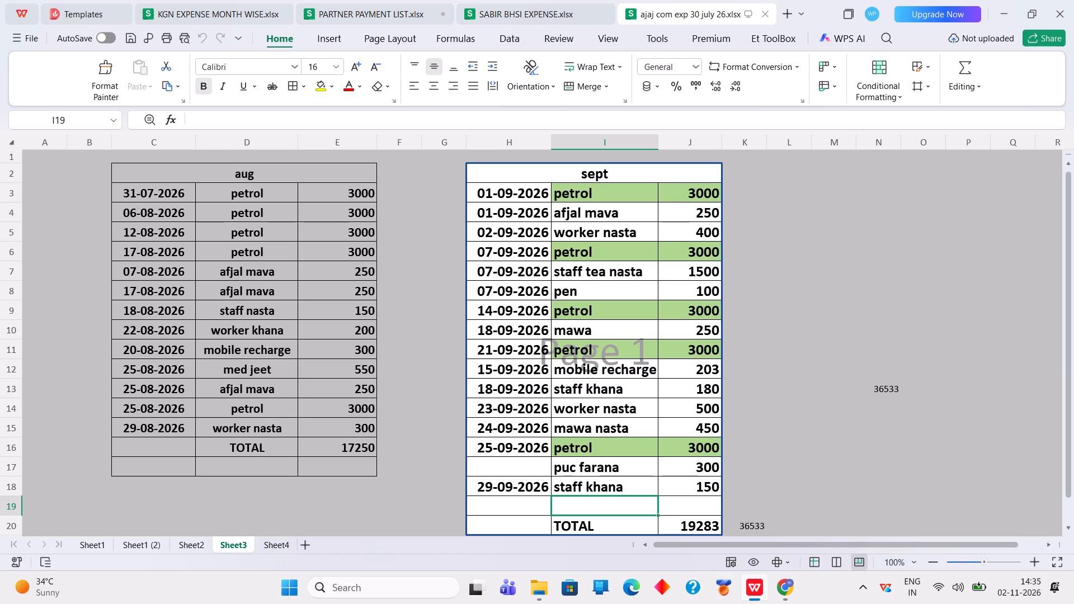
pyautogui.click(352, 449)
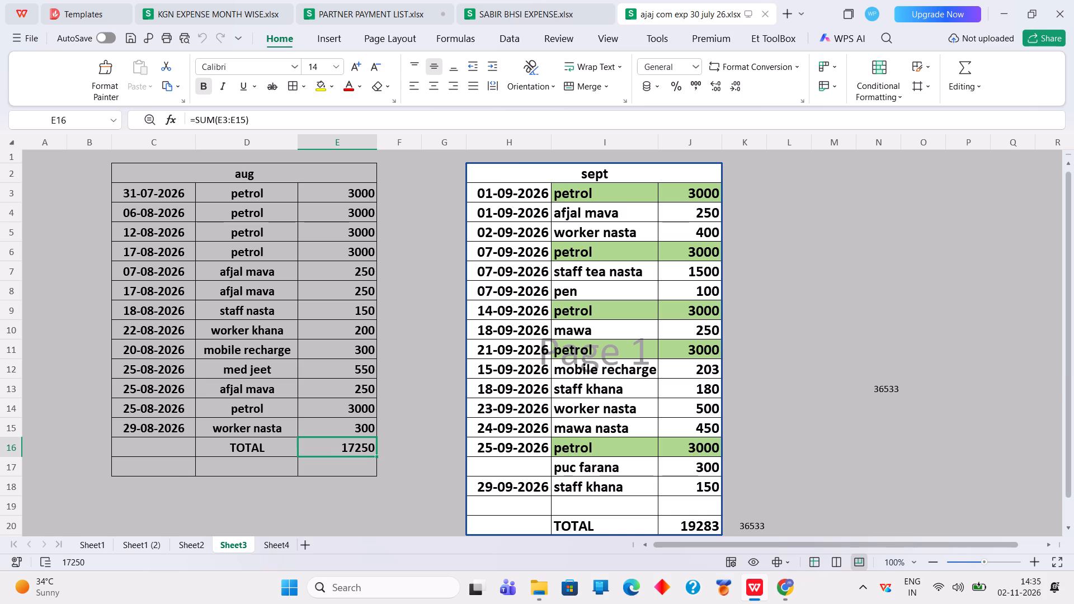
# In Sheet5 of PARTNER PAYMENT LIST, enter the label "com exp as per 30/8/2026" in B99 below Ajaj's 28-07-2026 expense line.
pyautogui.click(375, 8)
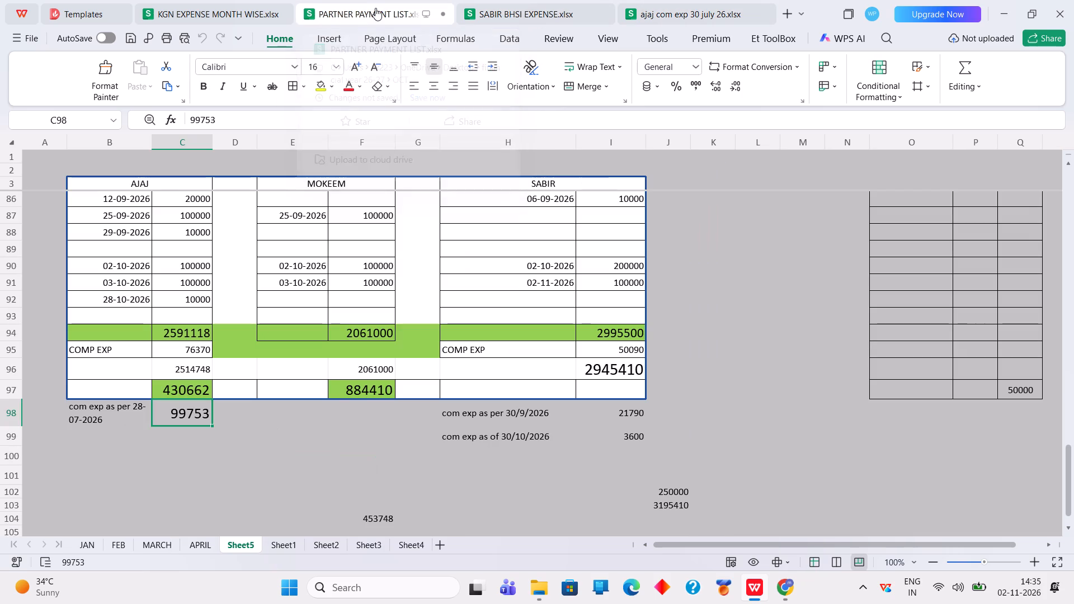
pyautogui.click(86, 436)
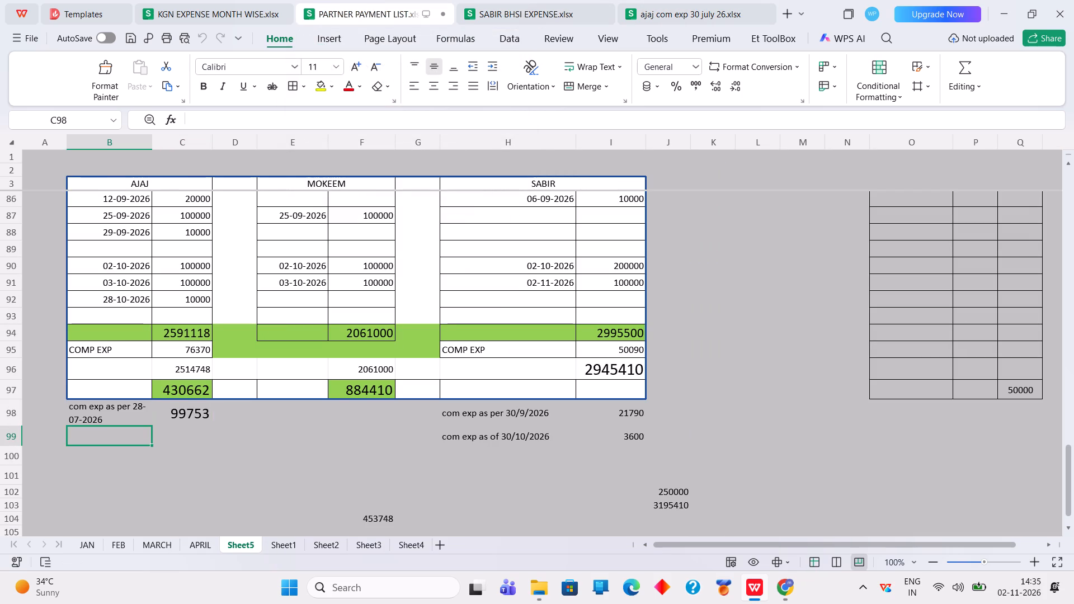
pyautogui.write('com')
pyautogui.press('space')
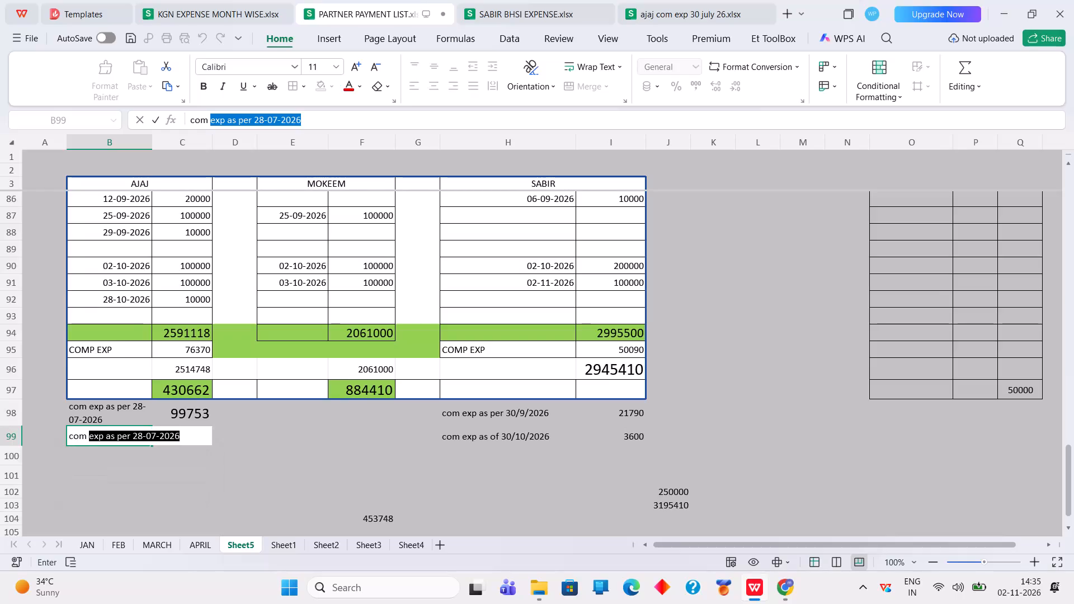
pyautogui.write('exp')
pyautogui.press('space')
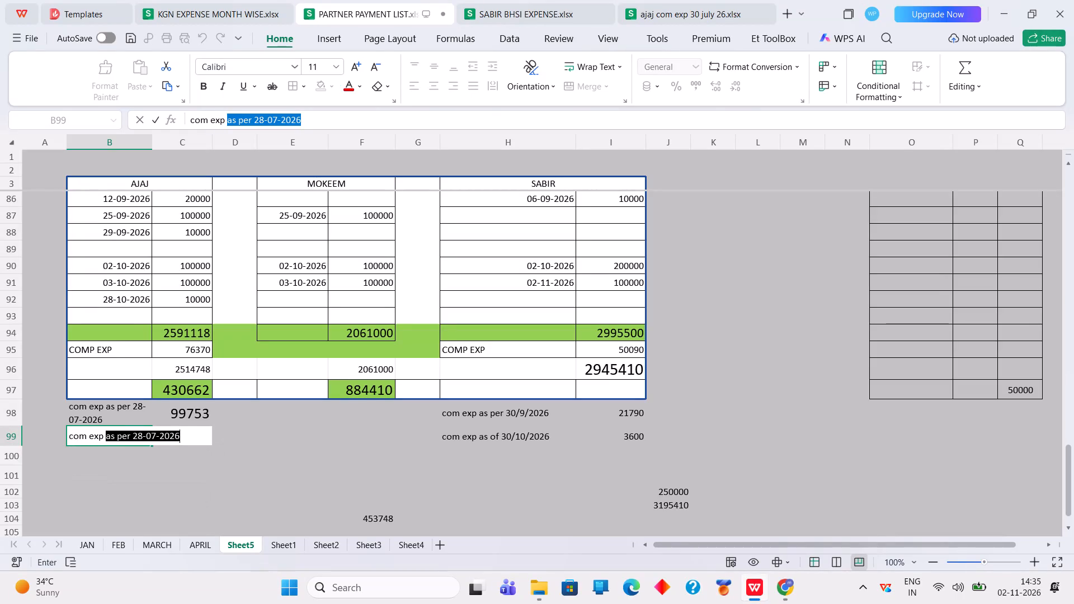
pyautogui.click(200, 436)
pyautogui.press('BackSpace')
pyautogui.press('BackSpace')
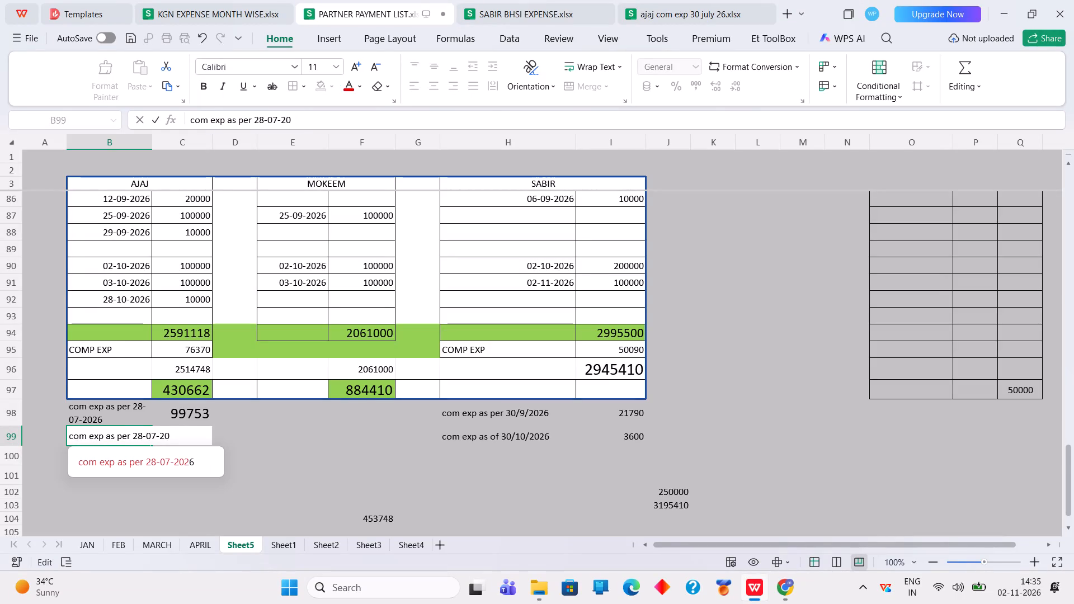
pyautogui.press('BackSpace')
pyautogui.press('BackSpace')
pyautogui.press('BackSpace')
pyautogui.press('BackSpace')
pyautogui.press('BackSpace')
pyautogui.press('BackSpace')
pyautogui.press('BackSpace')
pyautogui.press('BackSpace')
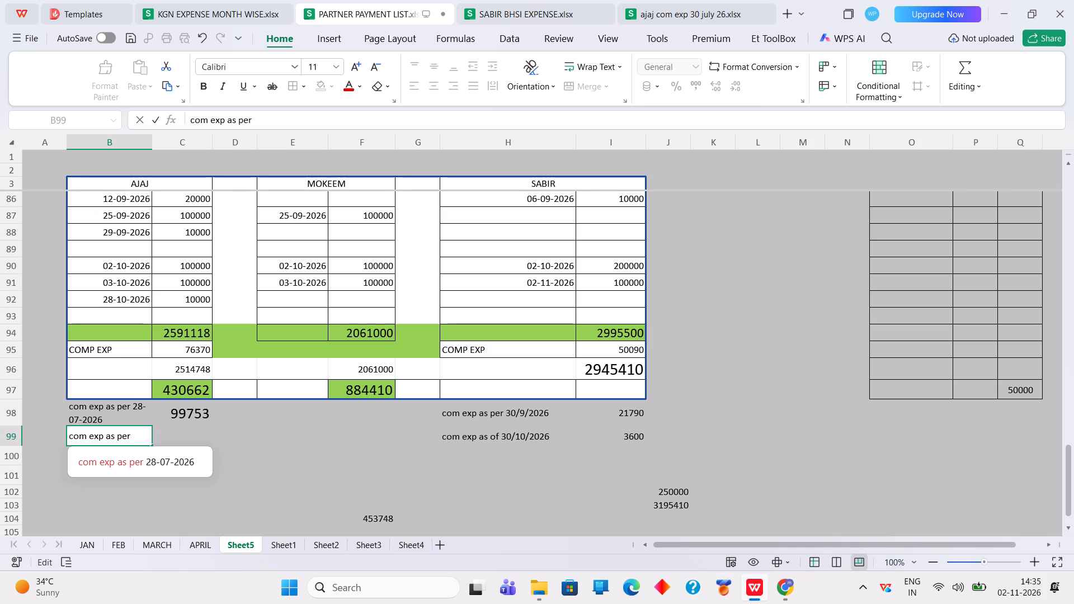
pyautogui.write('30/8/2026')
pyautogui.press('Return')
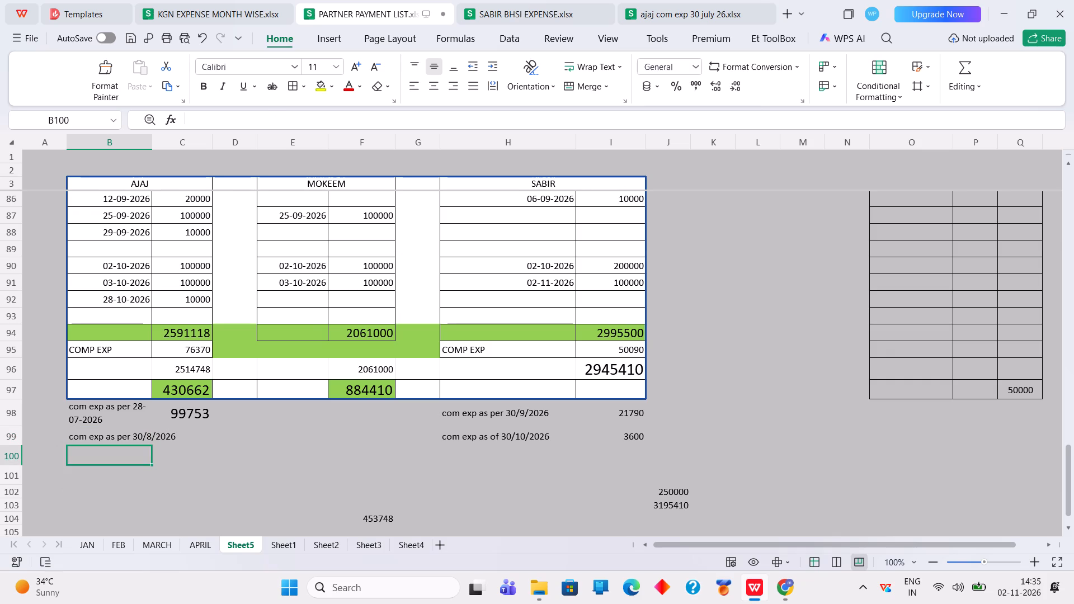
# Enter the label "com exp as per 30/9/2026" in B100, below the 30/8/2026 label.
pyautogui.write('co')
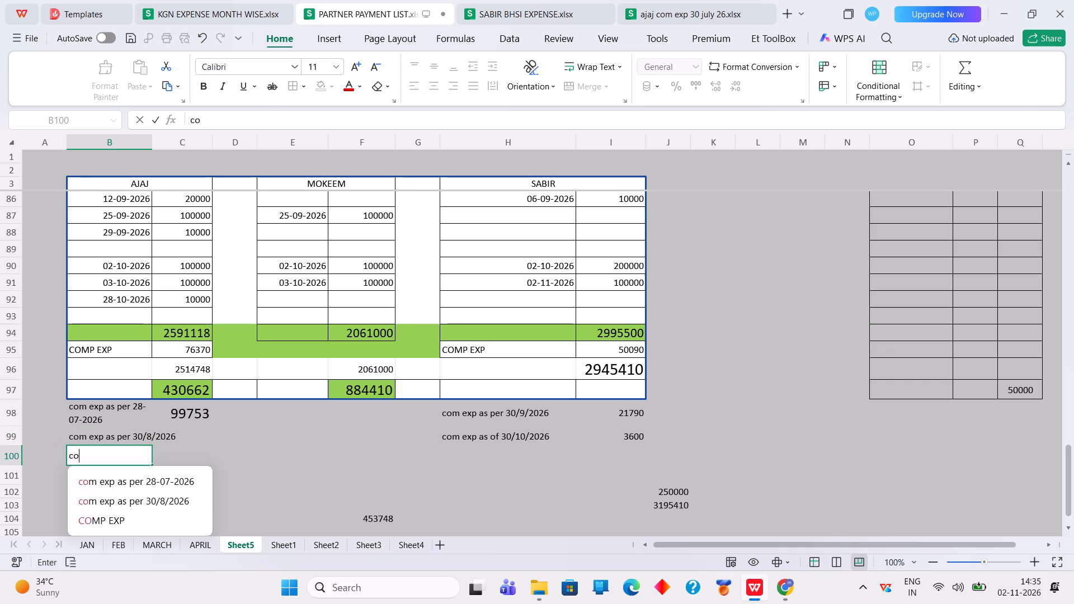
pyautogui.write('m')
pyautogui.press('space')
pyautogui.press('e')
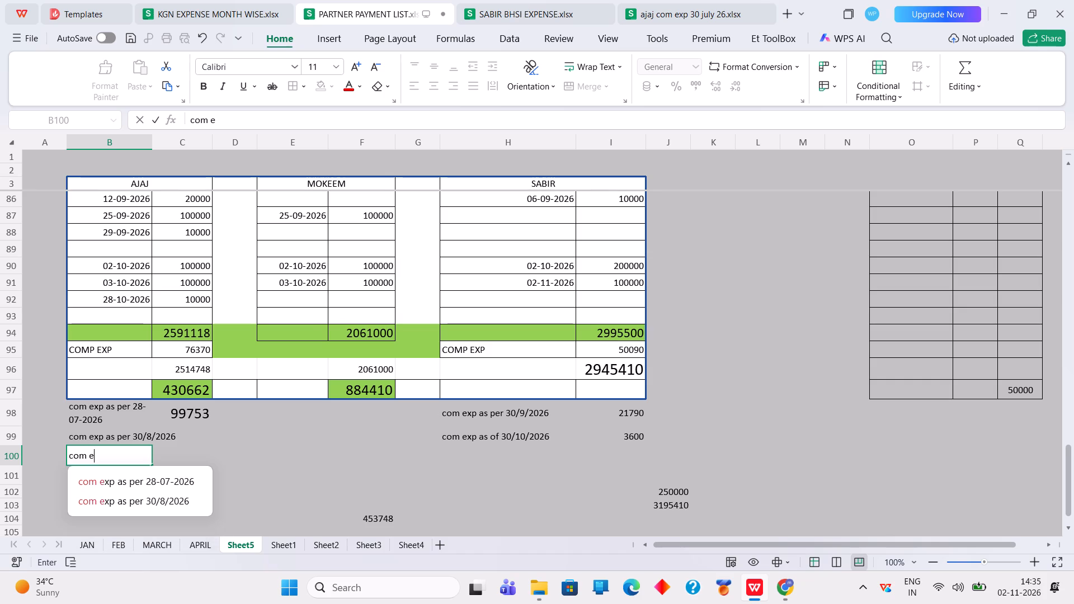
pyautogui.write('xp as per')
pyautogui.press('space')
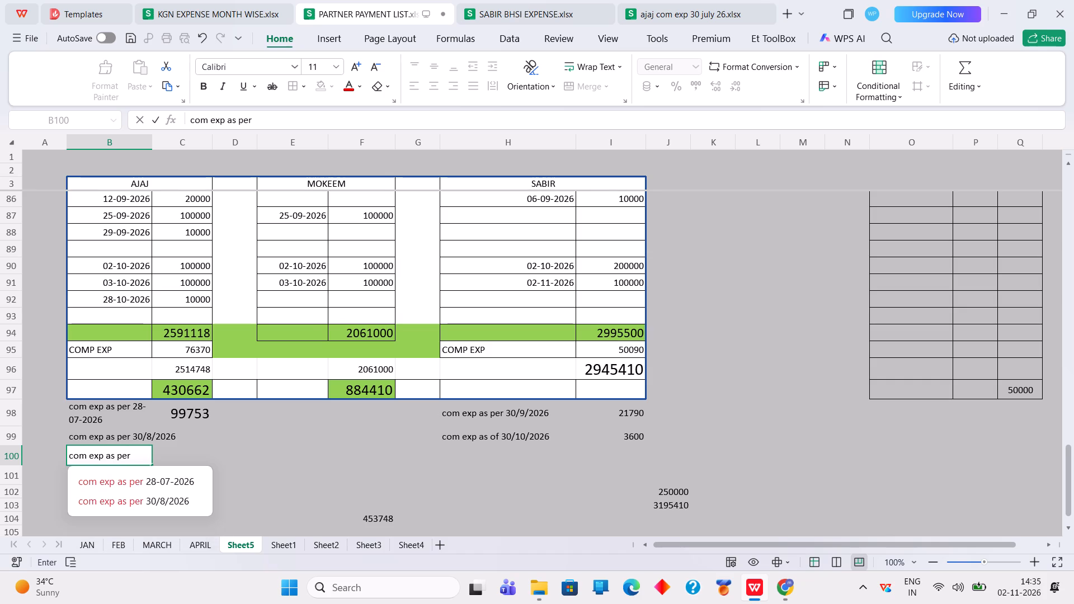
pyautogui.write('30/9/2026')
pyautogui.press('Return')
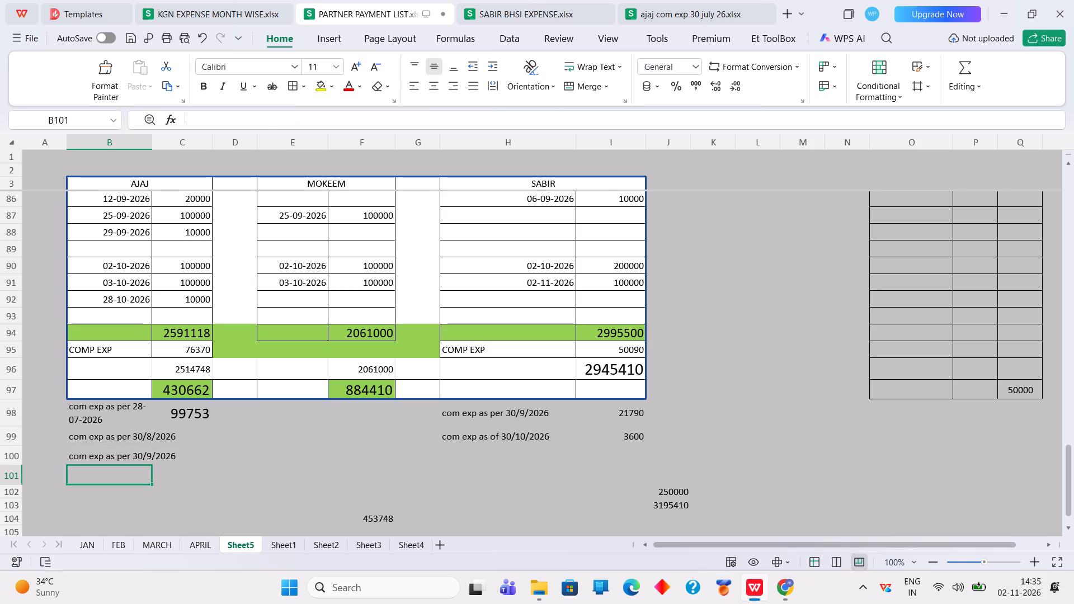
# Enter Ajaj's August expense total, 17250, in C99 of PARTNER PAYMENT LIST beside the 30/8/2026 label.
pyautogui.click(180, 431)
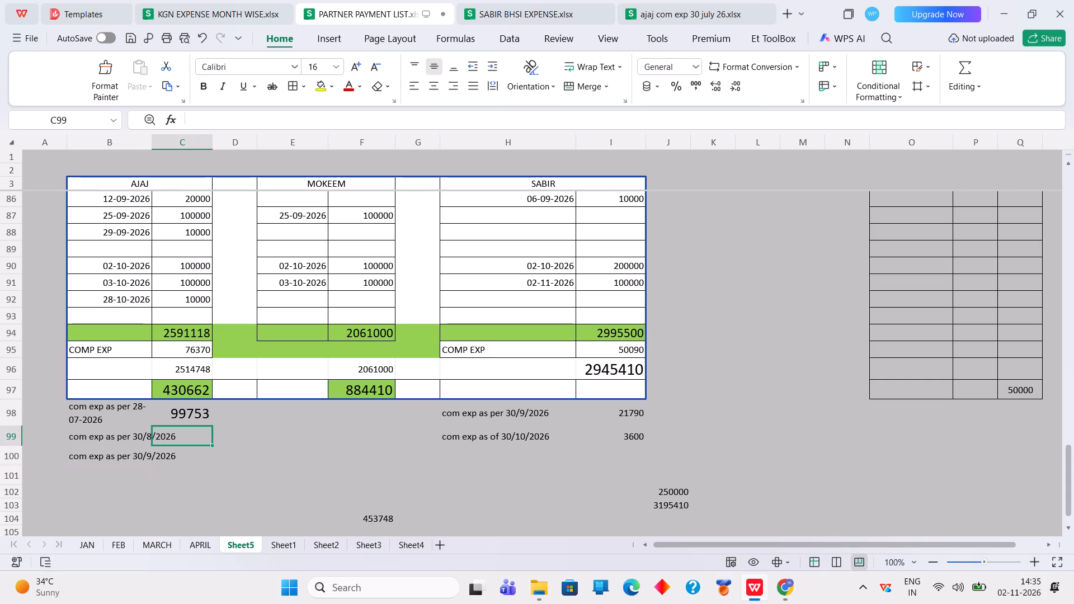
pyautogui.click(683, 19)
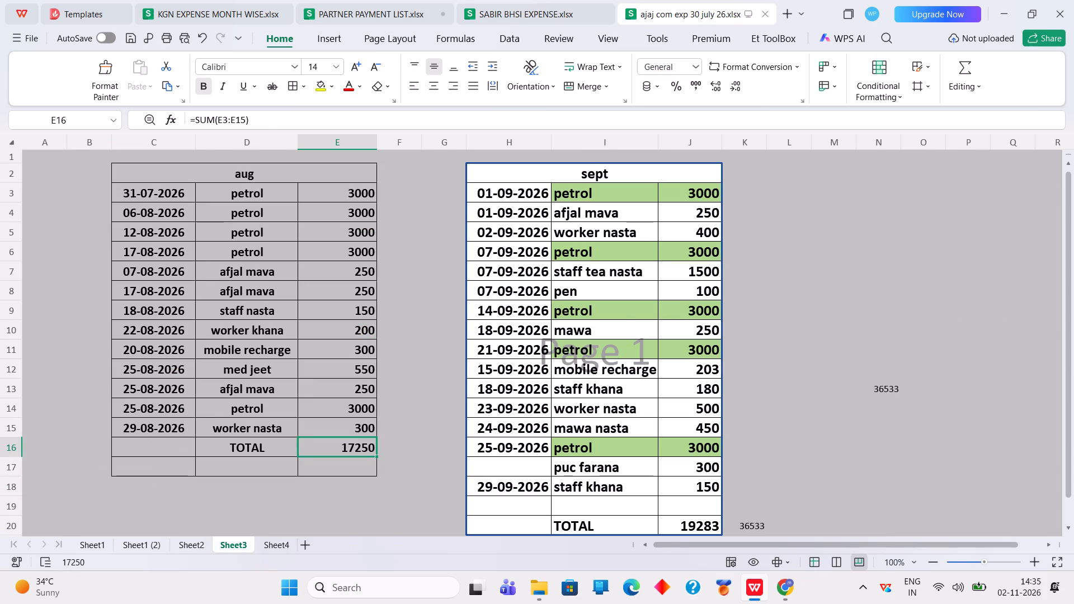
pyautogui.click(409, 0)
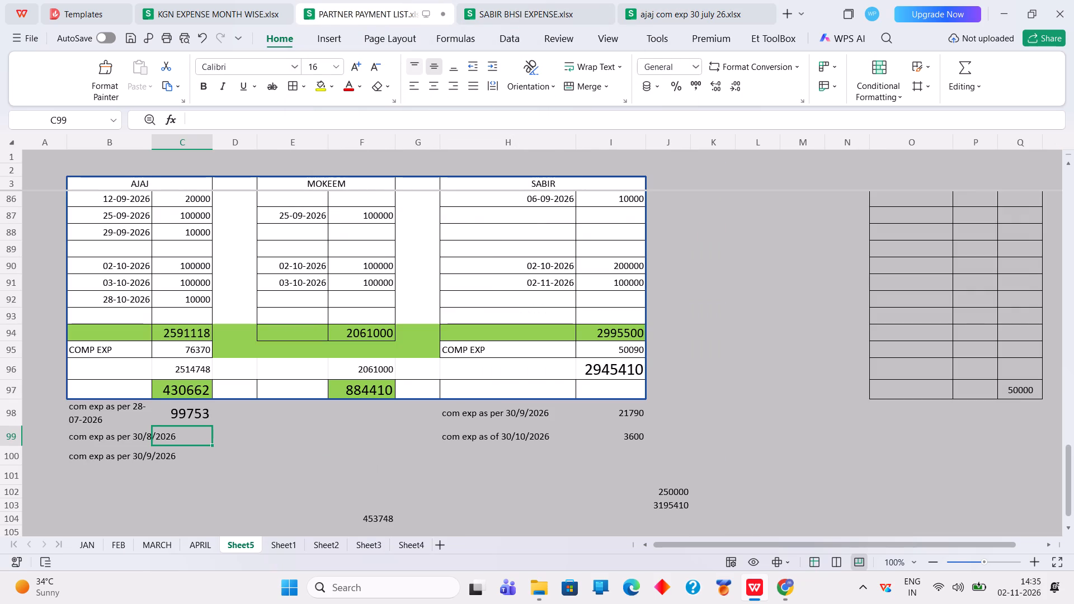
pyautogui.click(187, 434)
pyautogui.write('17280')
pyautogui.press('BackSpace')
pyautogui.press('BackSpace')
pyautogui.write('50')
pyautogui.press('Return')
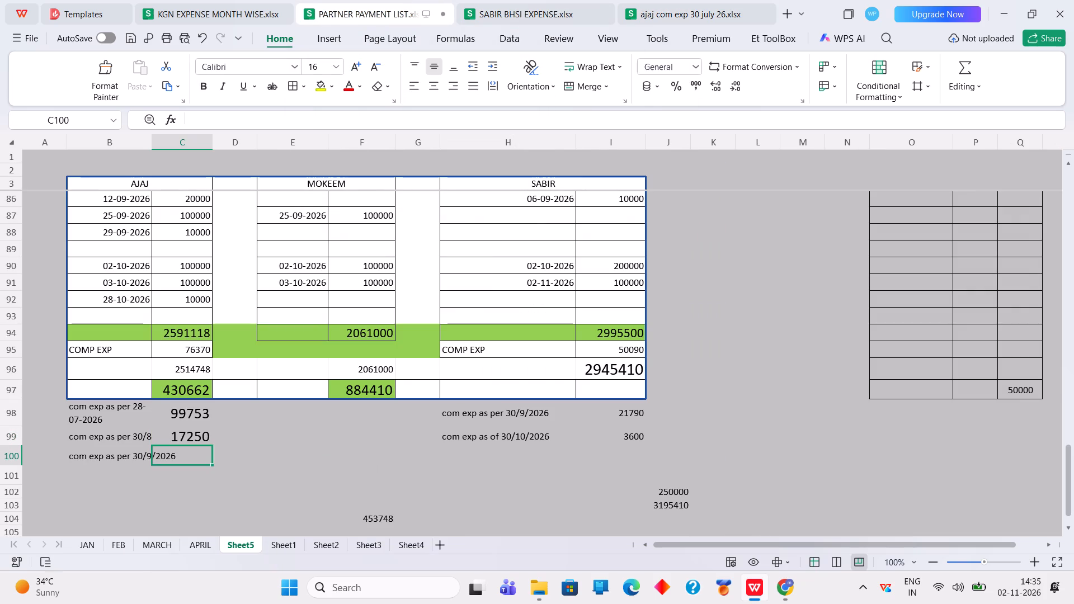
# Save the PARTNER PAYMENT LIST workbook.
pyautogui.hotkey('ctrl', 's')
pyautogui.hotkey('ctrl', 's')
pyautogui.hotkey('ctrl', 's')
pyautogui.hotkey('ctrl', 's')
pyautogui.hotkey('ctrl', 's')
pyautogui.hotkey('ctrl', 's')
pyautogui.hotkey('ctrl', 's')
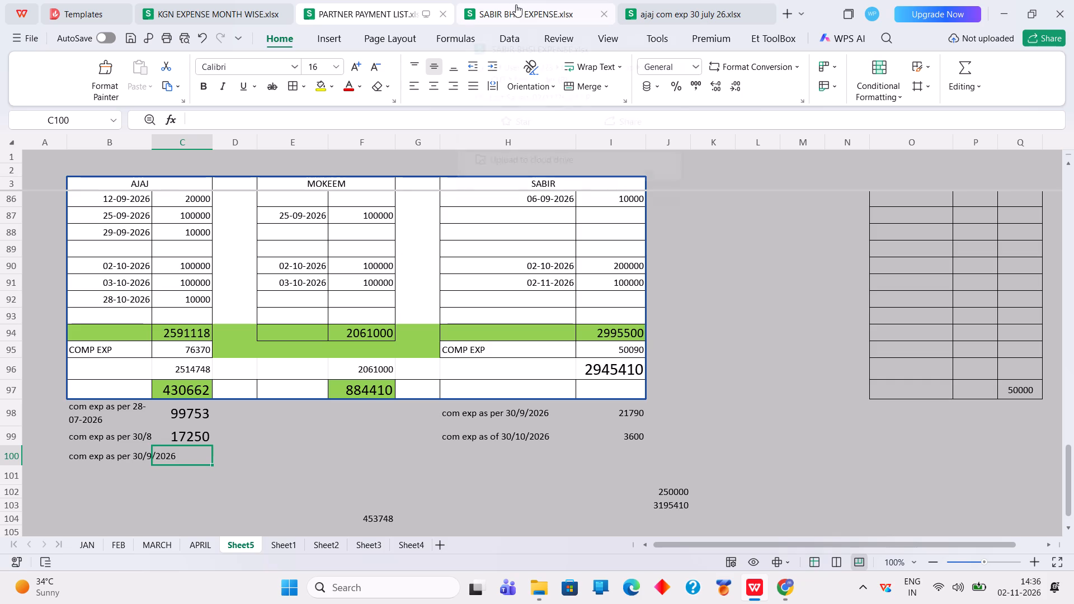
# Enter Ajaj's September expense total from Sheet3, 19283, in C100 of PARTNER PAYMENT LIST beside the 30/9/2026 label.
pyautogui.click(708, 10)
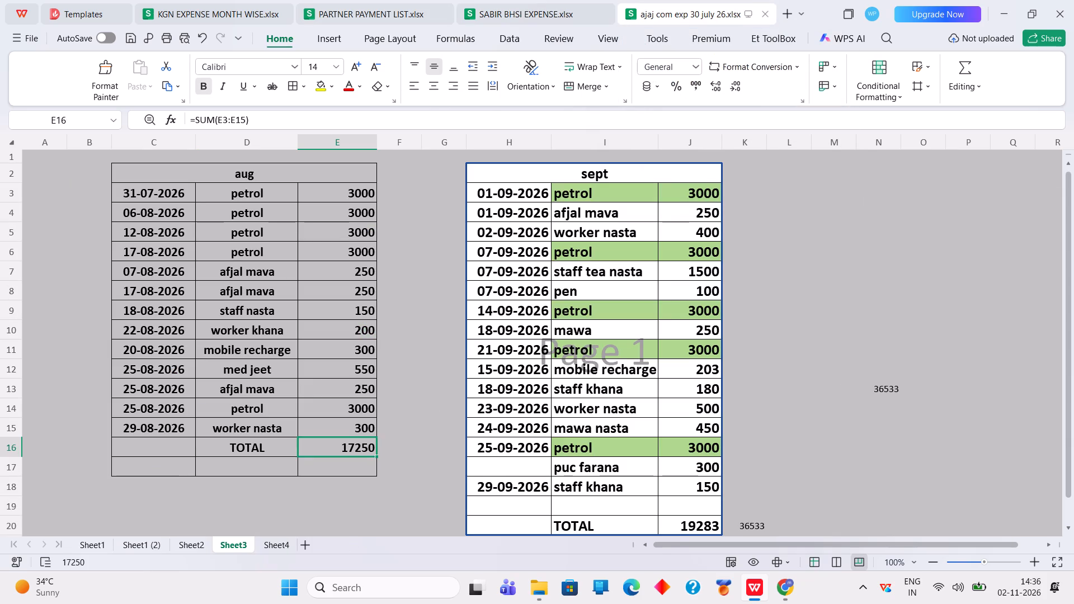
pyautogui.click(710, 526)
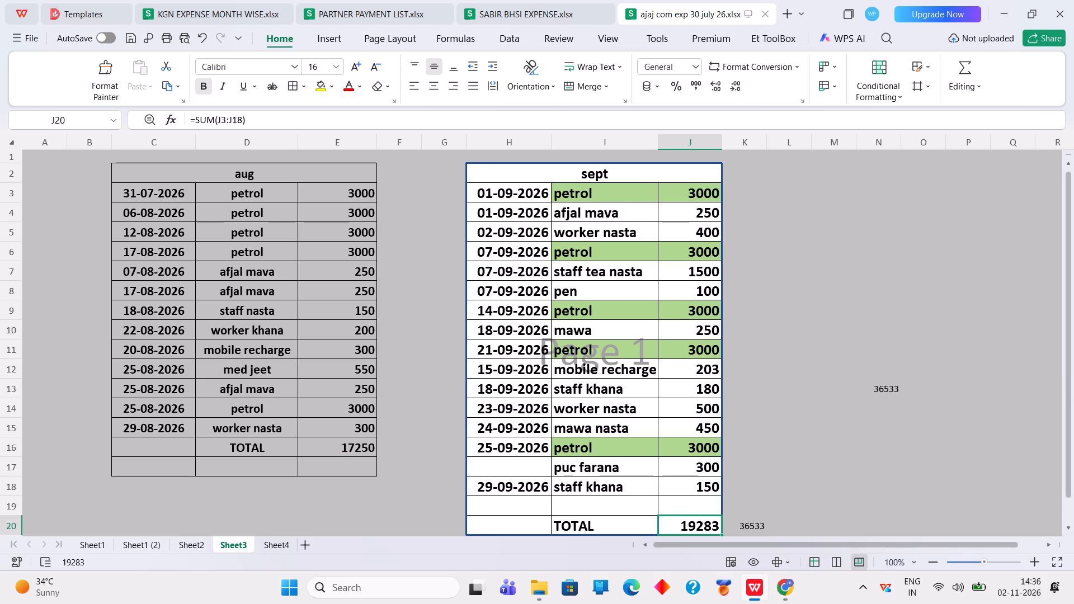
pyautogui.click(510, 14)
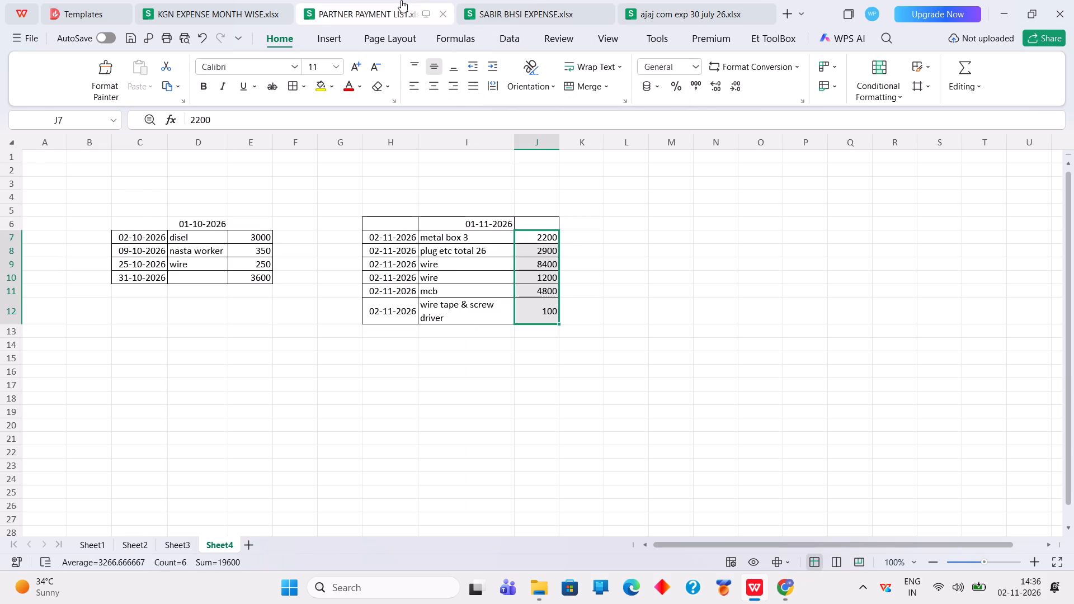
pyautogui.click(401, 0)
pyautogui.click(195, 458)
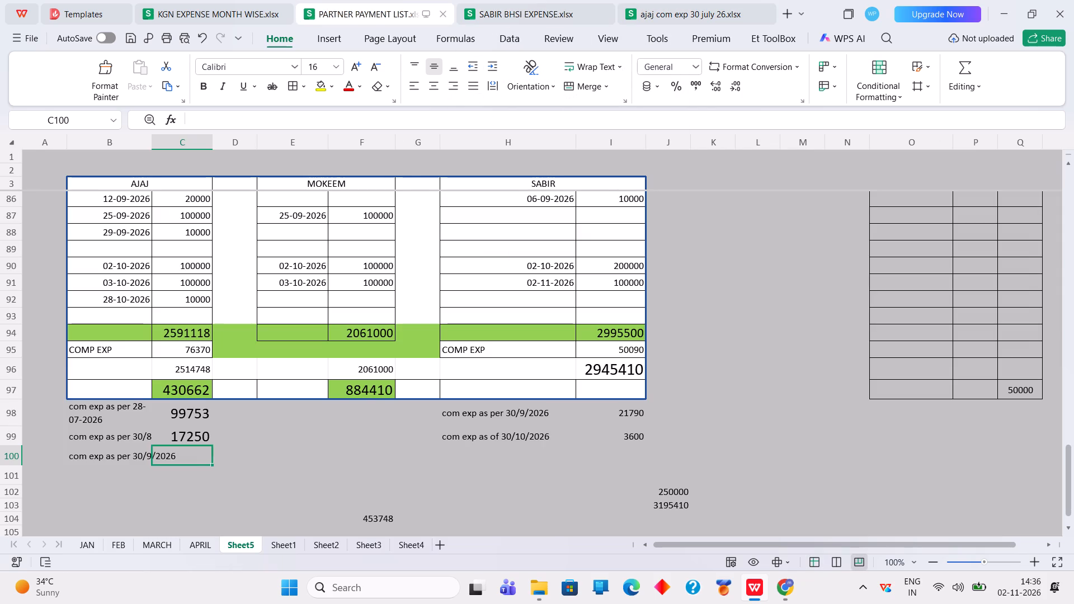
pyautogui.write('19283')
pyautogui.press('Return')
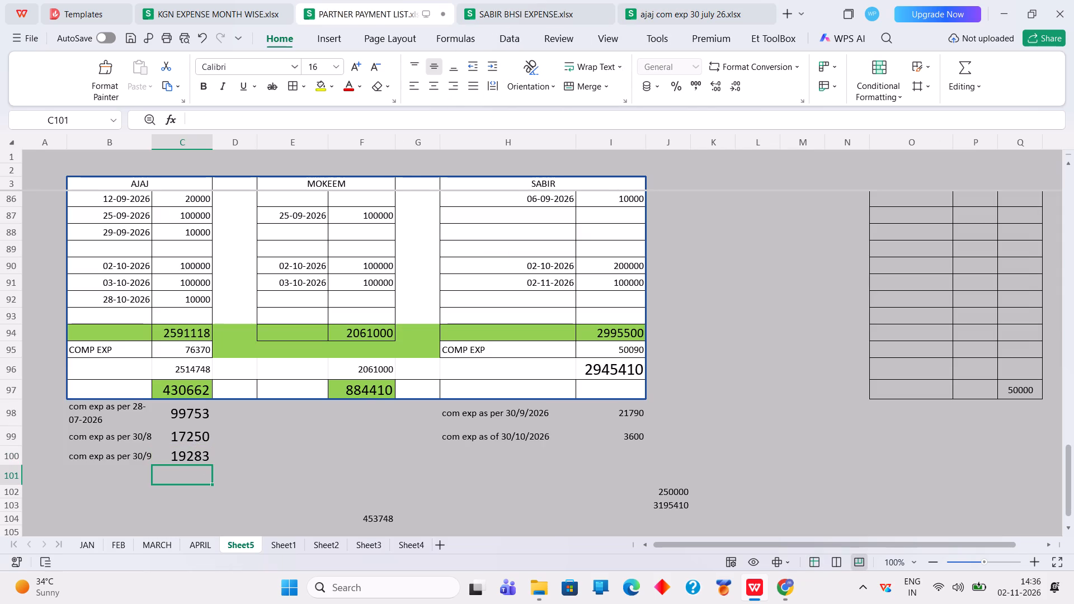
# Examine Ajaj's October expense entries in Sheet4, check the sum of F3:F35, and compare with his lines in PARTNER PAYMENT LIST.
pyautogui.click(704, 8)
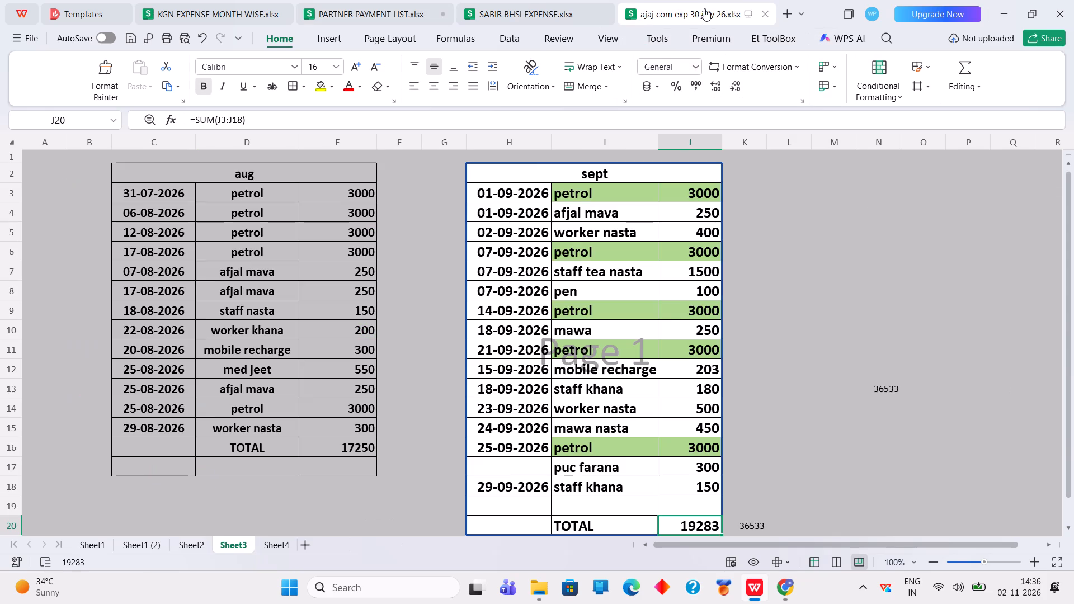
pyautogui.click(272, 547)
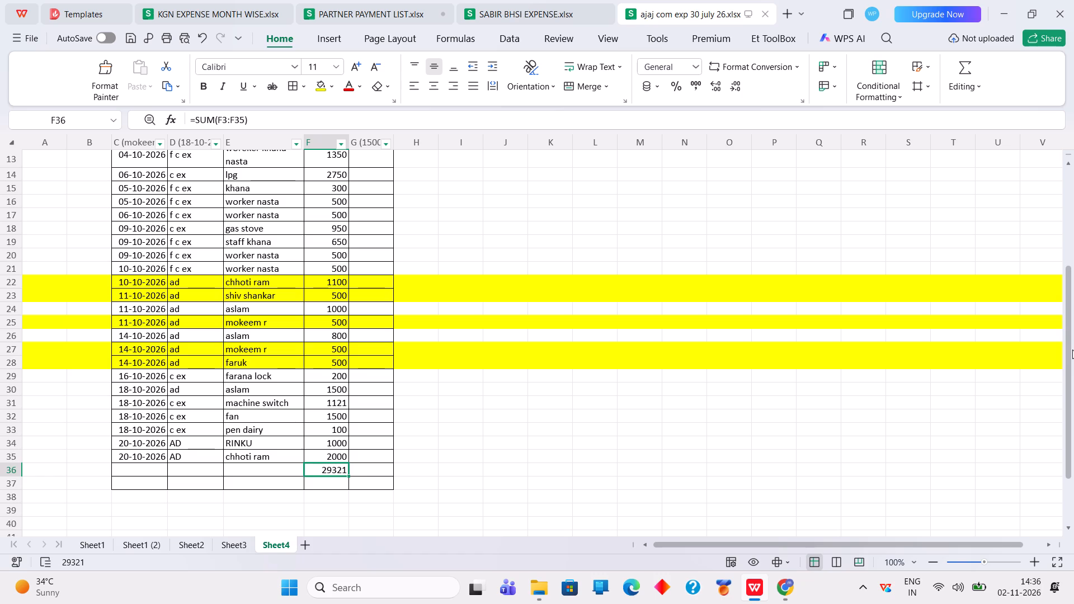
pyautogui.moveTo(1068, 348); pyautogui.dragTo(1073, 184)
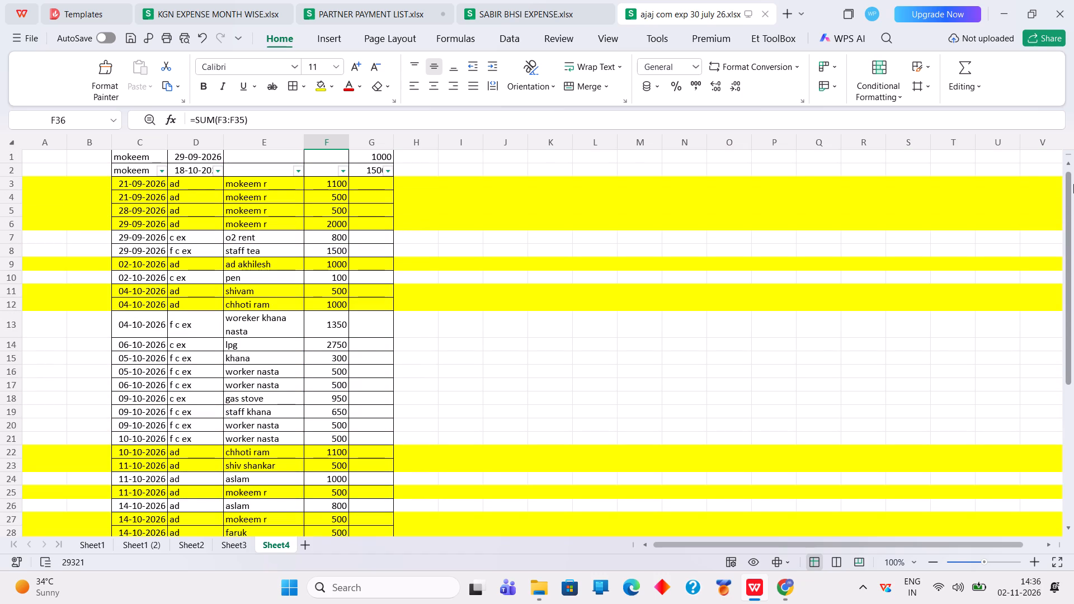
pyautogui.moveTo(1073, 184); pyautogui.dragTo(1073, 181)
pyautogui.moveTo(327, 185); pyautogui.dragTo(331, 561)
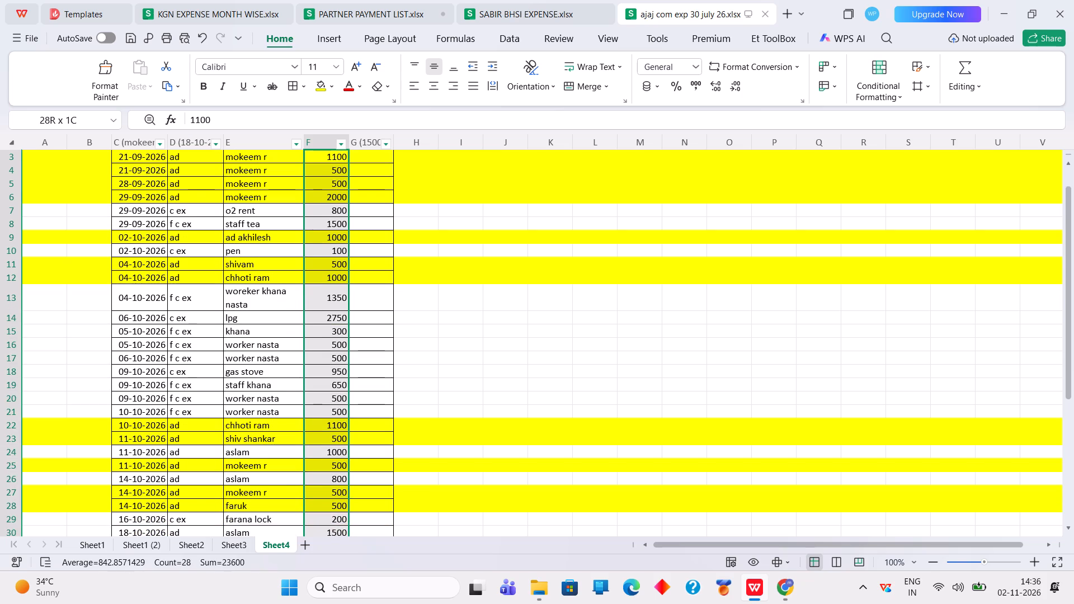
pyautogui.moveTo(331, 561); pyautogui.dragTo(338, 447)
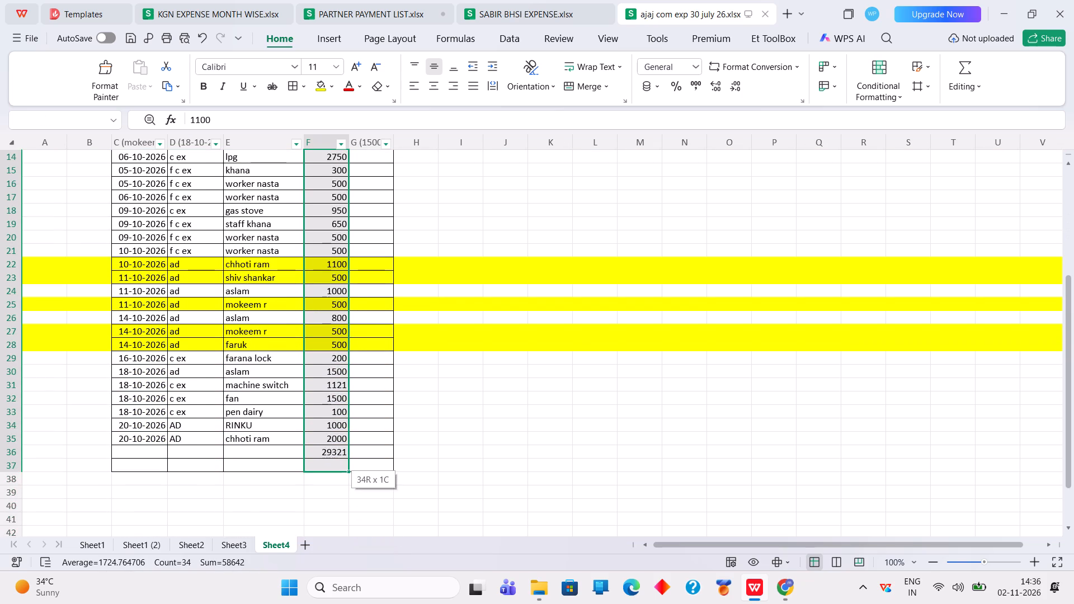
pyautogui.moveTo(338, 447); pyautogui.dragTo(340, 443)
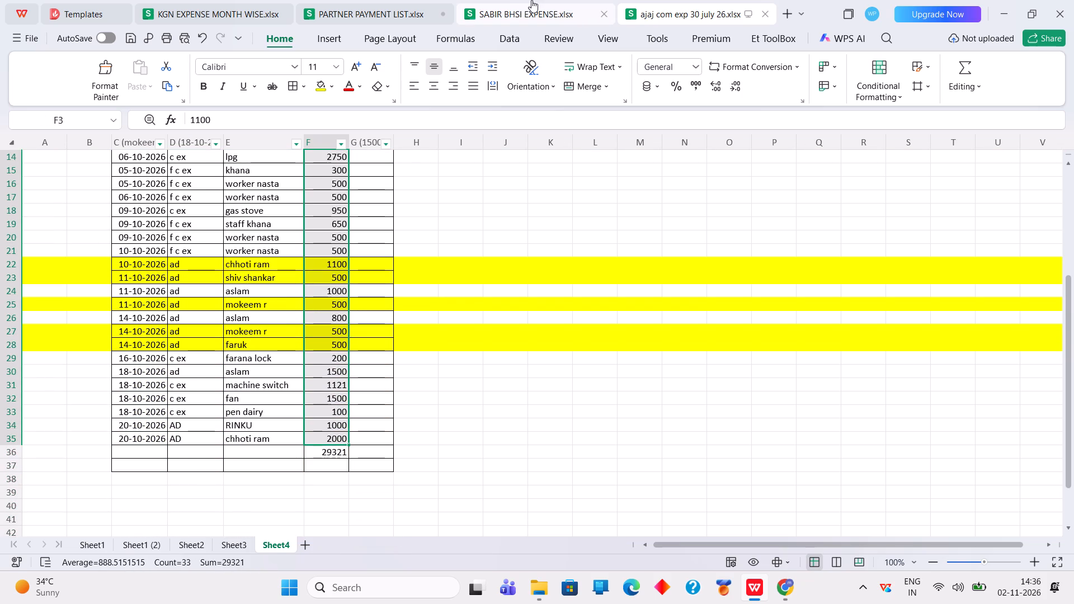
pyautogui.click(392, 3)
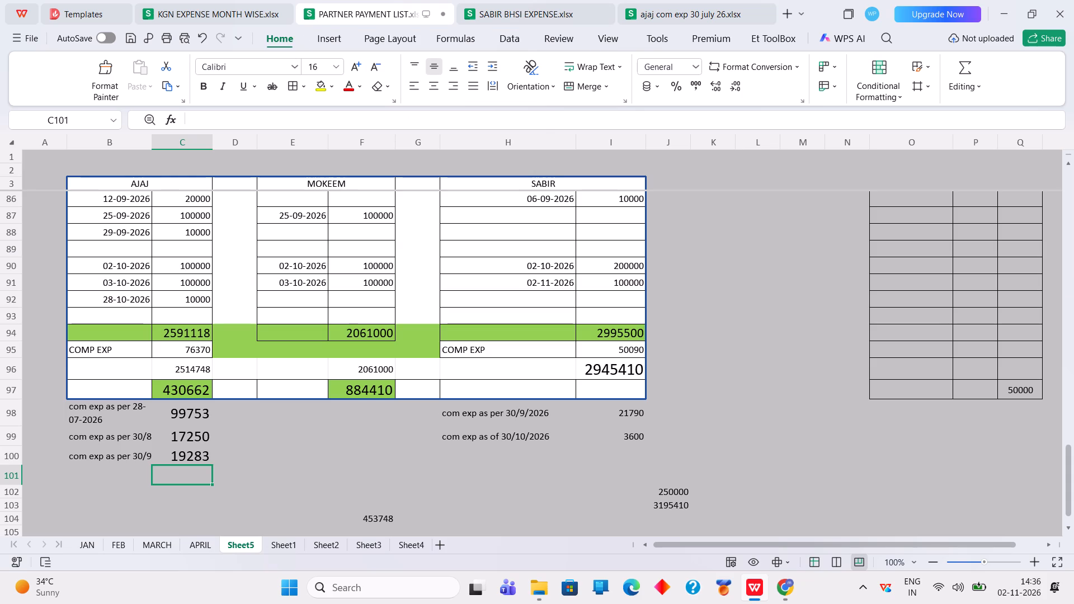
pyautogui.click(670, 7)
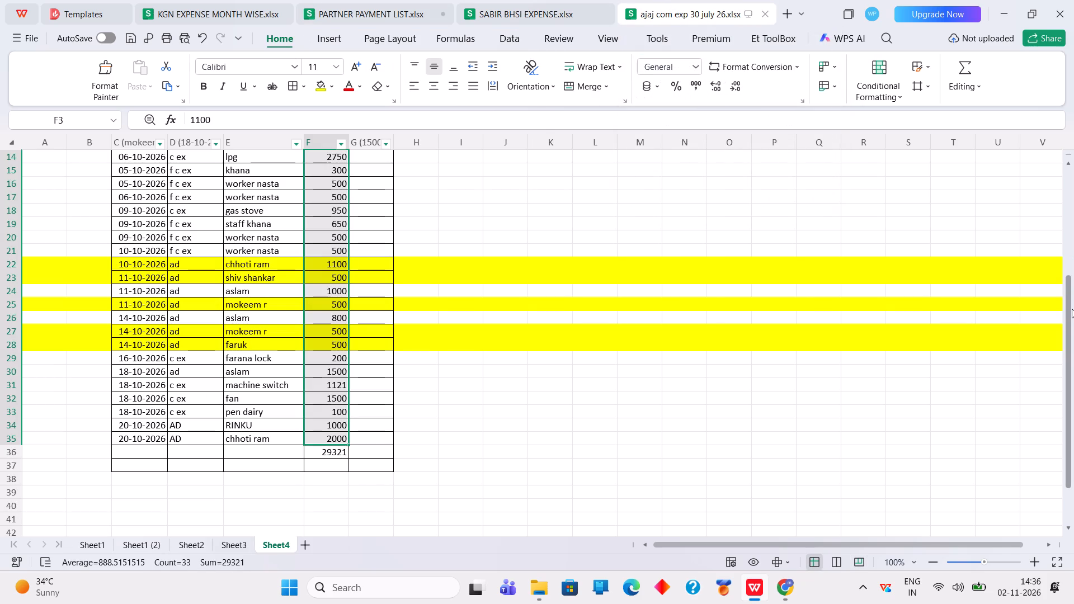
pyautogui.moveTo(1068, 306); pyautogui.dragTo(1073, 188)
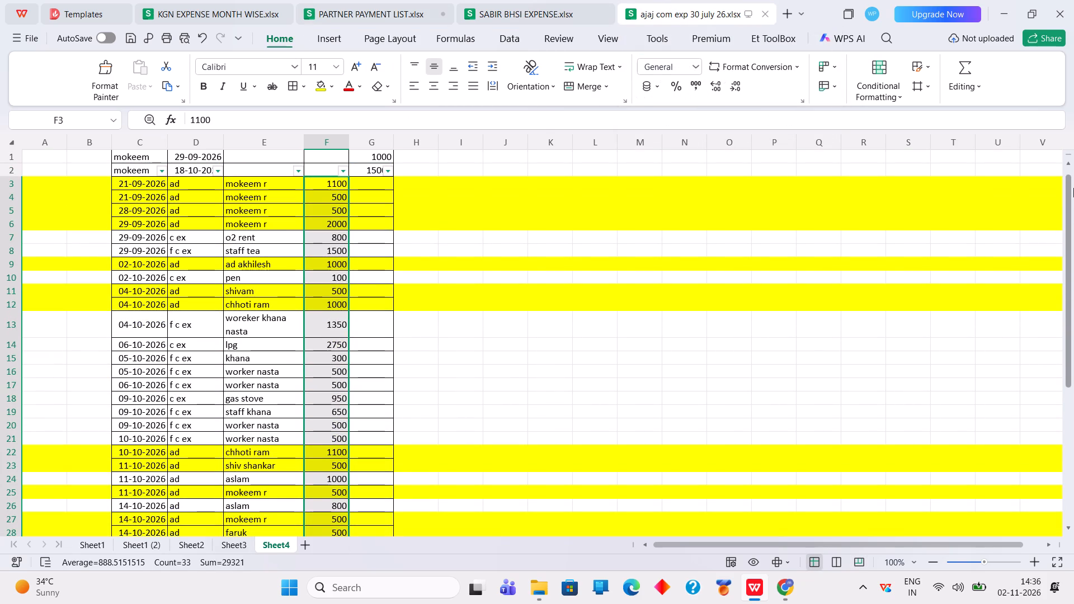
pyautogui.moveTo(1073, 188); pyautogui.dragTo(1073, 180)
pyautogui.moveTo(1073, 180); pyautogui.dragTo(1073, 180)
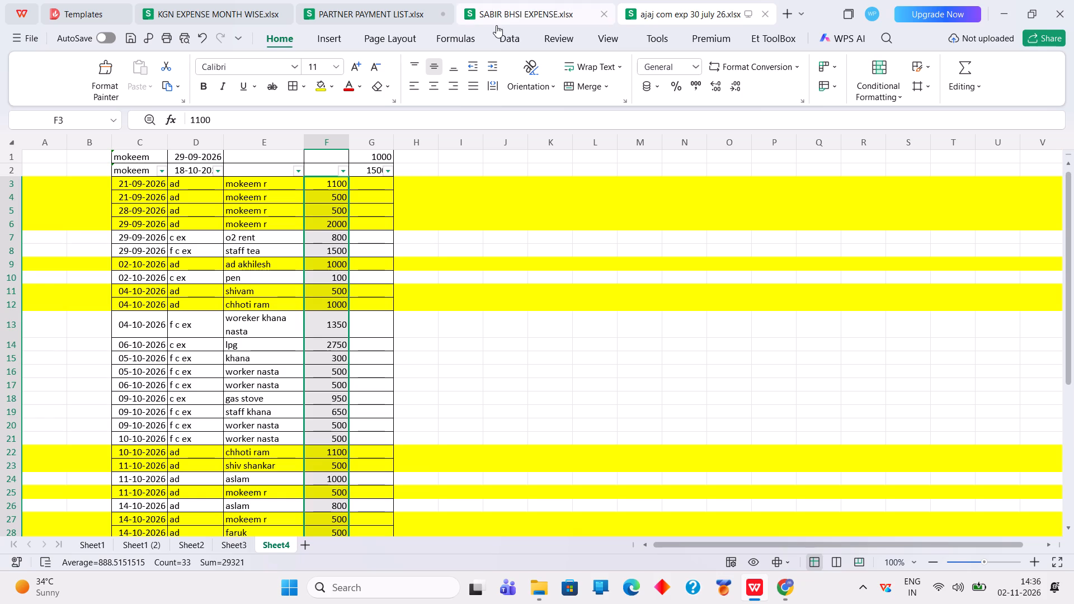
pyautogui.click(386, 10)
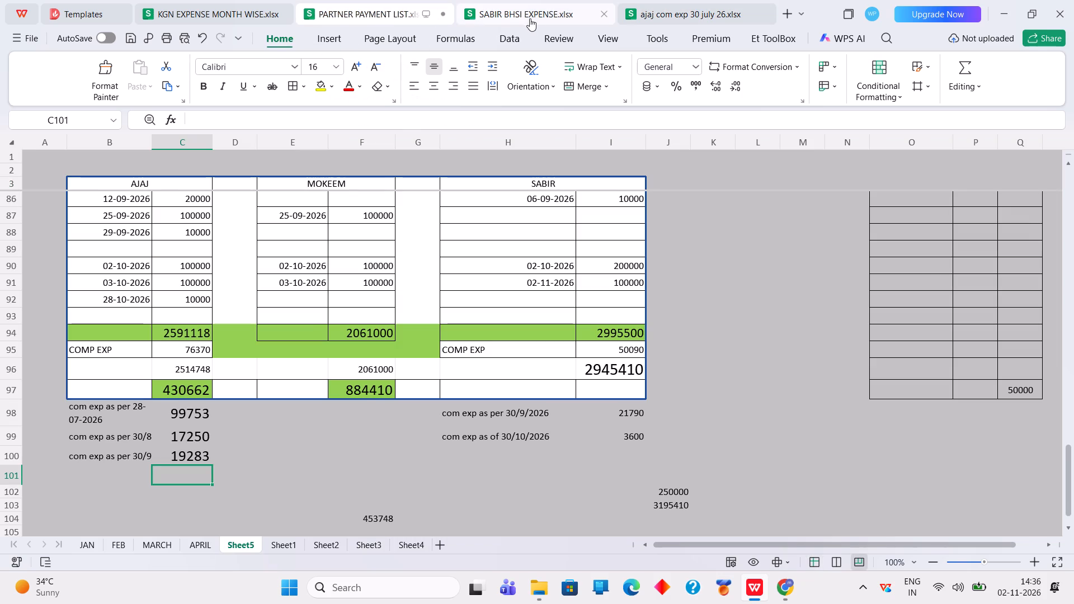
# Look through the oct-2026 sheet of KGN EXPENSE MONTH WISE for payments to Ajaj bhai, and check the 18-10-2026 entry.
pyautogui.click(213, 4)
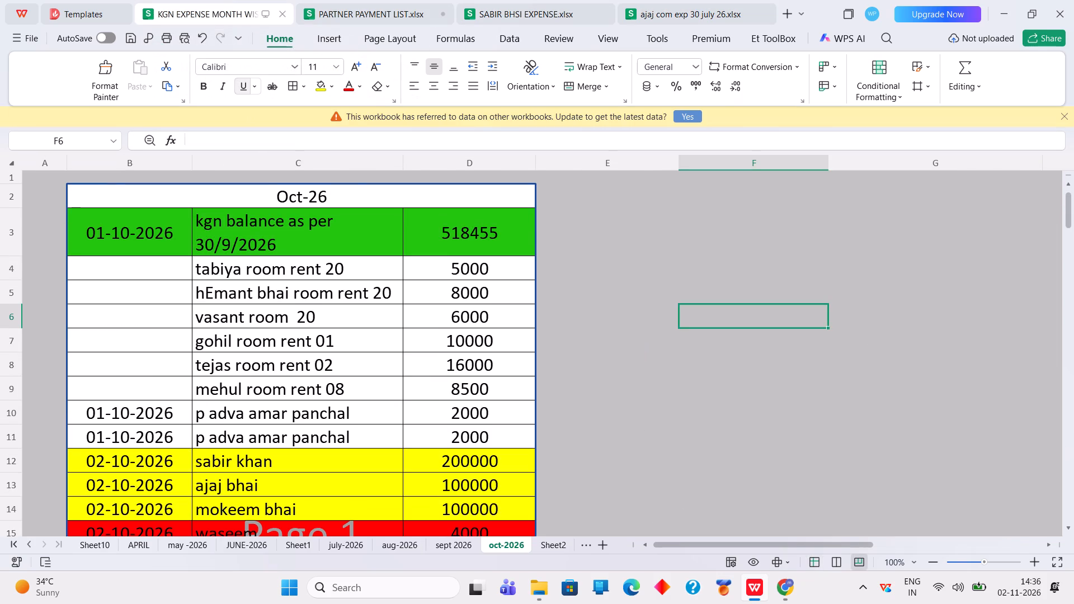
pyautogui.click(398, 374)
pyautogui.press('Return')
pyautogui.press('Return')
pyautogui.press('Return')
pyautogui.press('Return')
pyautogui.press('Return')
pyautogui.press('Return')
pyautogui.press('Return')
pyautogui.press('Return')
pyautogui.press('Return')
pyautogui.press('Return')
pyautogui.press('Return')
pyautogui.press('Return')
pyautogui.press('Return')
pyautogui.press('Return')
pyautogui.press('Return')
pyautogui.press('Return')
pyautogui.press('Return')
pyautogui.press('Return')
pyautogui.press('Return')
pyautogui.press('Return')
pyautogui.press('Return')
pyautogui.press('Return')
pyautogui.press('Return')
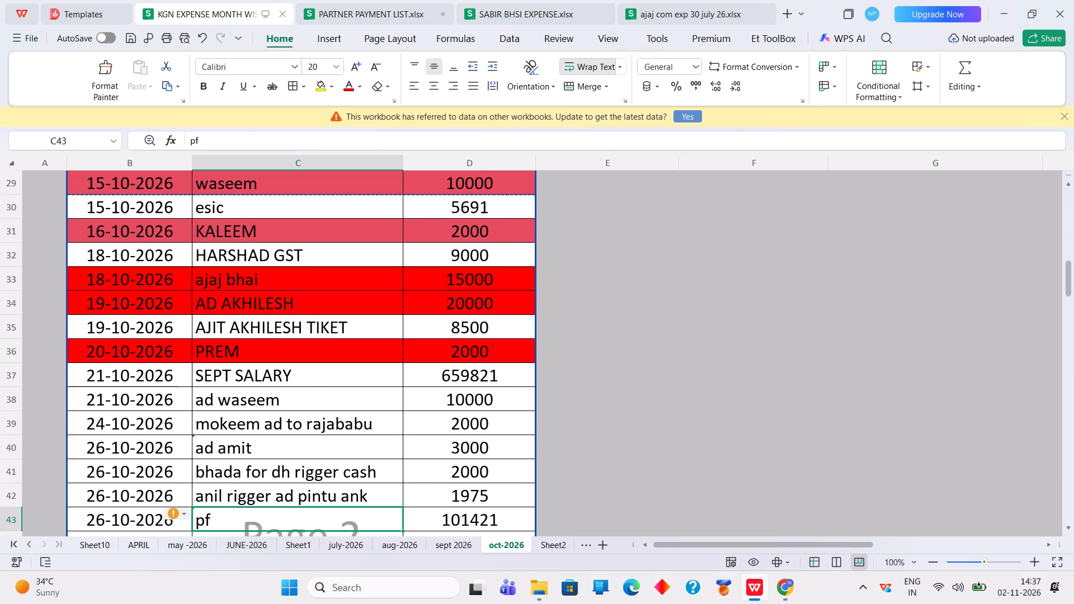
pyautogui.click(307, 282)
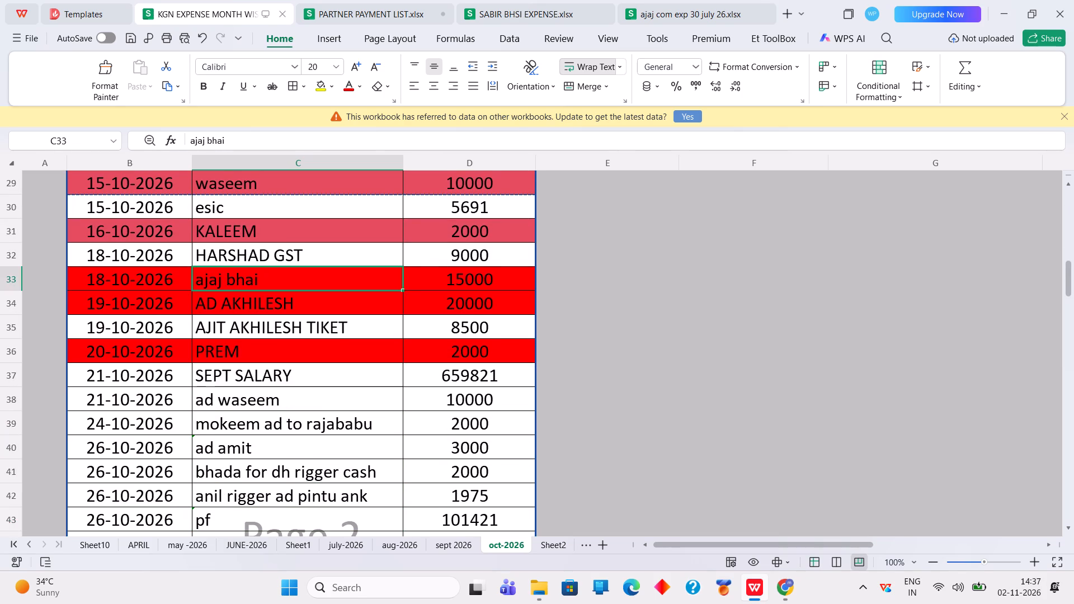
pyautogui.click(457, 273)
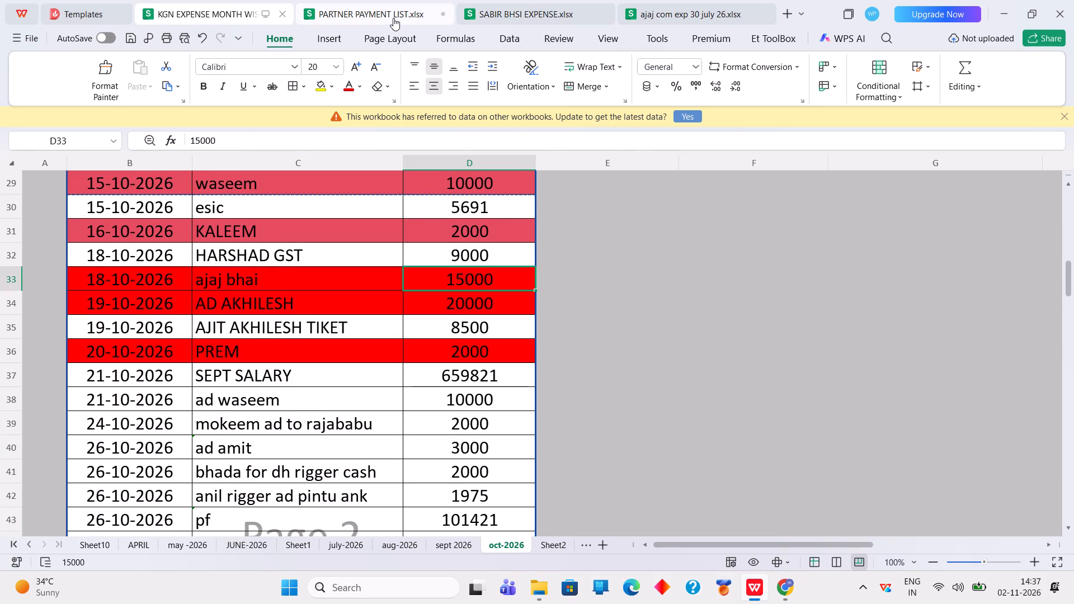
# In Sheet5 of PARTNER PAYMENT LIST, insert an entire row above Ajaj's 28-10-2026 payment.
pyautogui.click(393, 18)
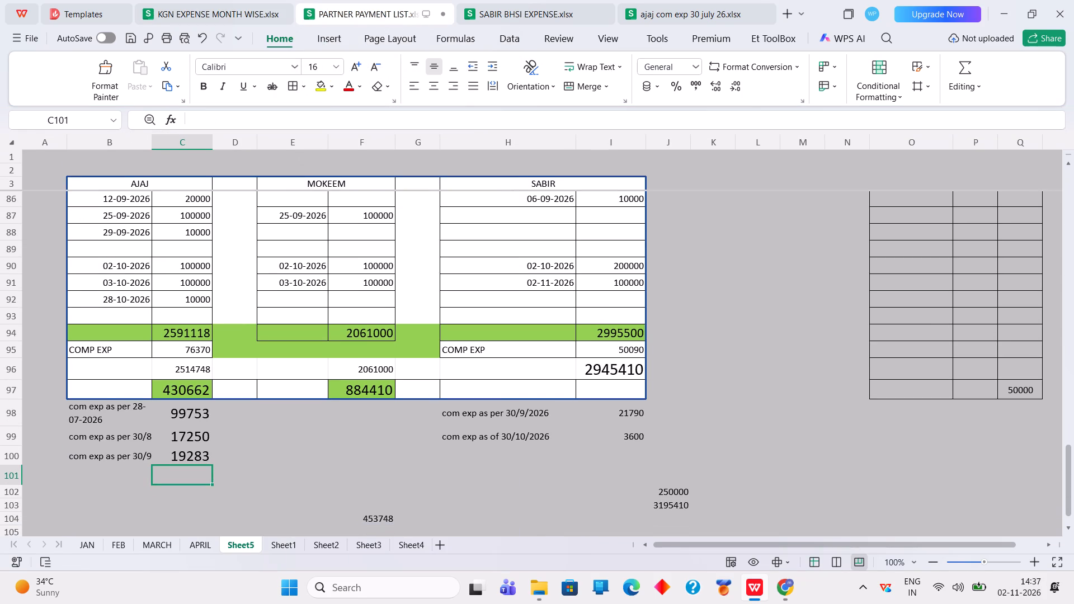
pyautogui.click(115, 299)
pyautogui.rightClick(115, 299)
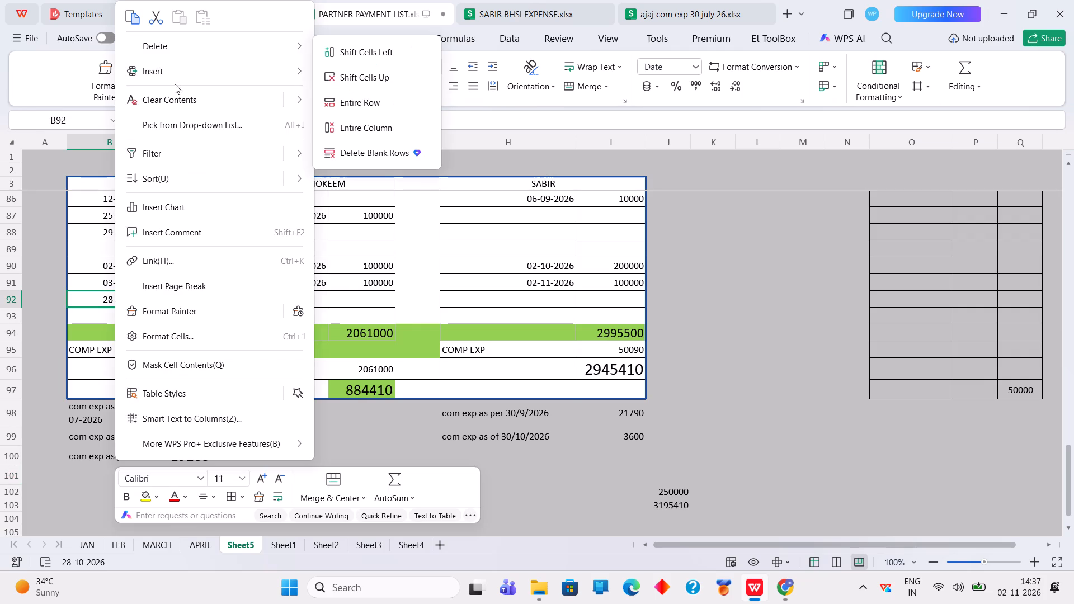
pyautogui.click(345, 130)
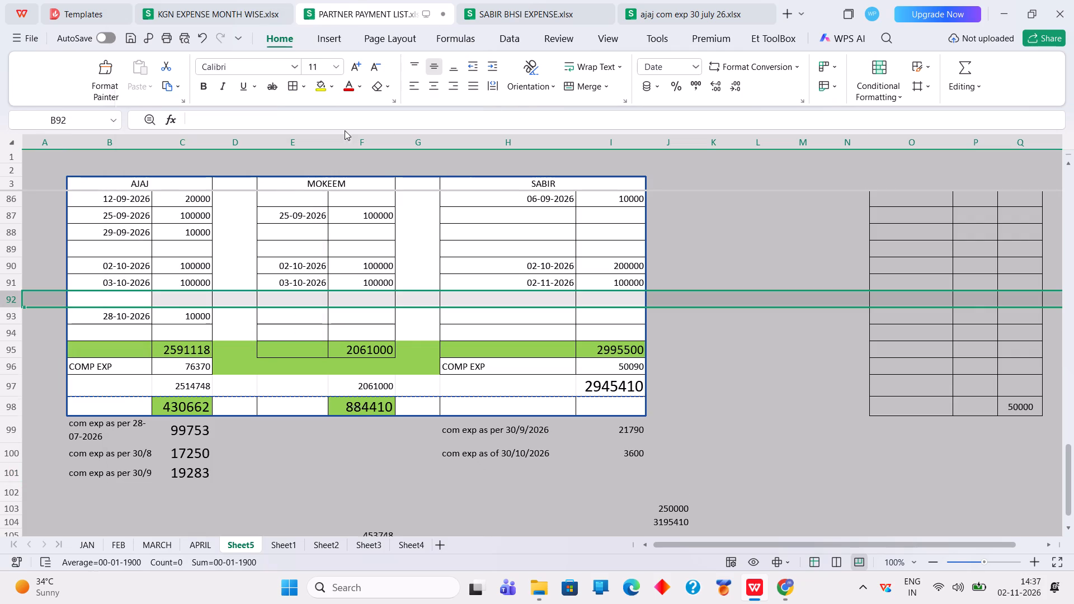
# Enter Ajaj's 18/10/2026 payment of 15000 in B92:C92 of Sheet5, checking it against the oct-2026 sheet of KGN EXPENSE MONTH WISE.
pyautogui.click(130, 294)
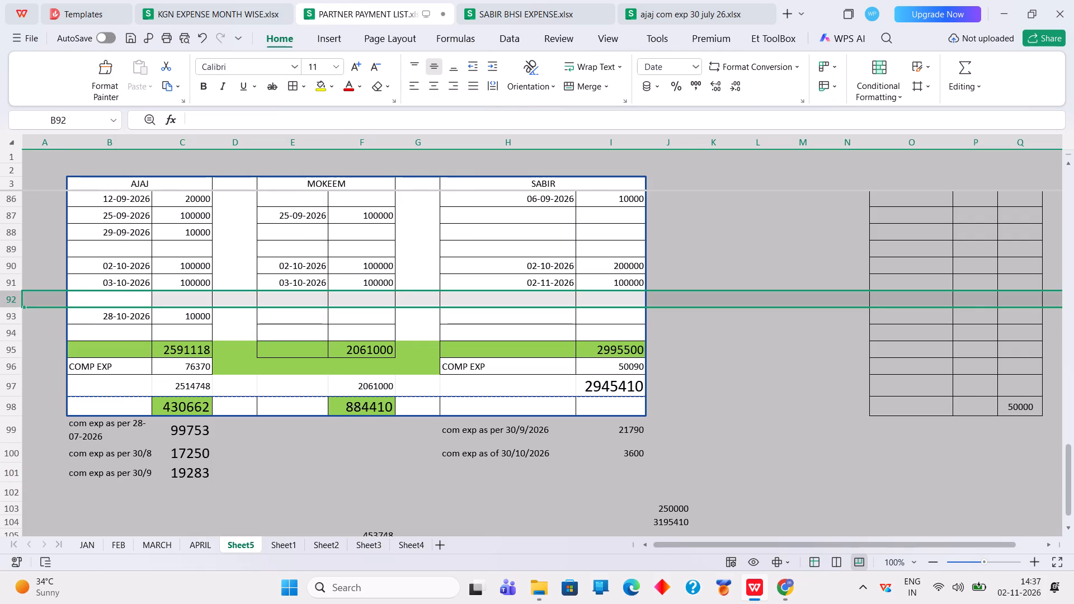
pyautogui.click(541, 10)
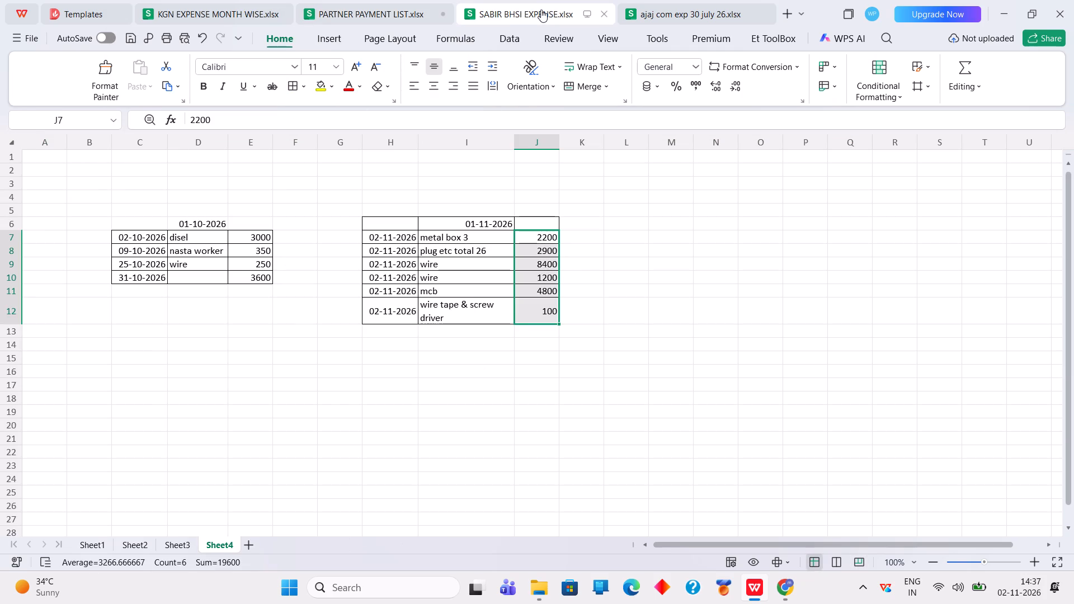
pyautogui.click(234, 18)
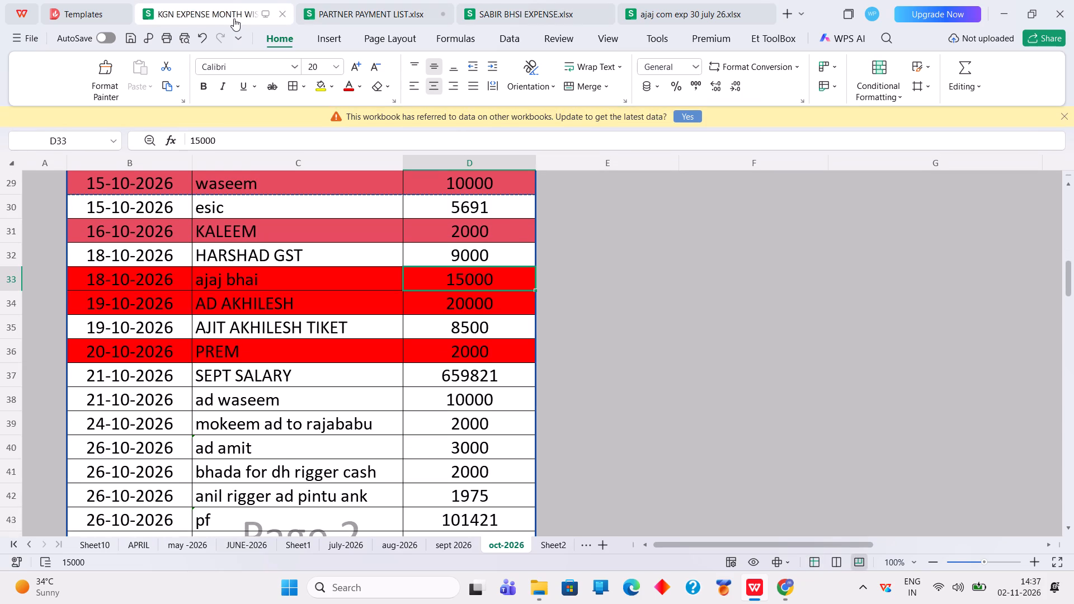
pyautogui.click(405, 1)
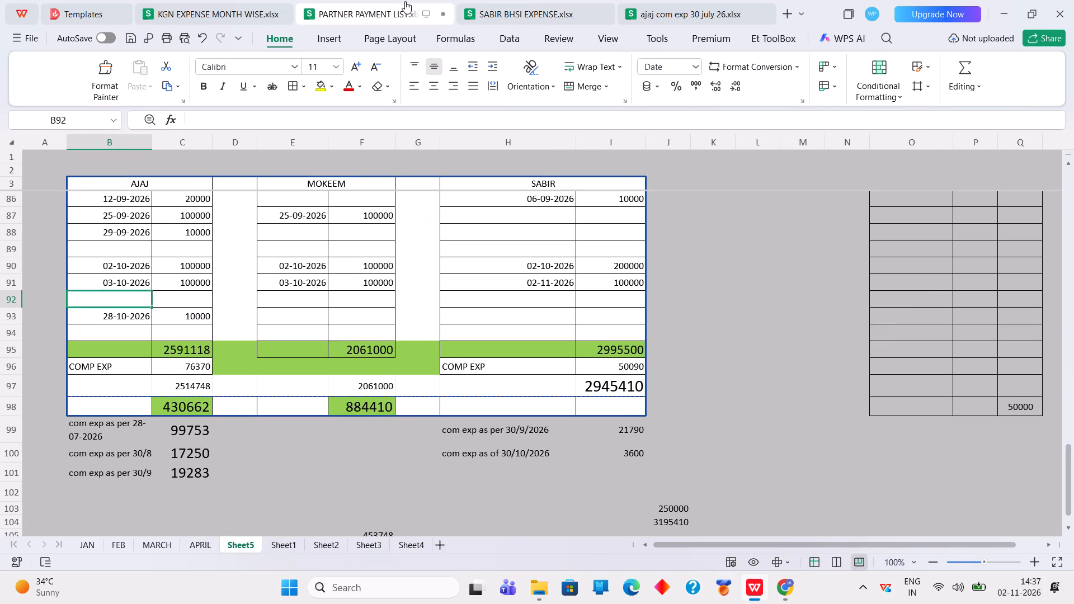
pyautogui.write('18/10/2026')
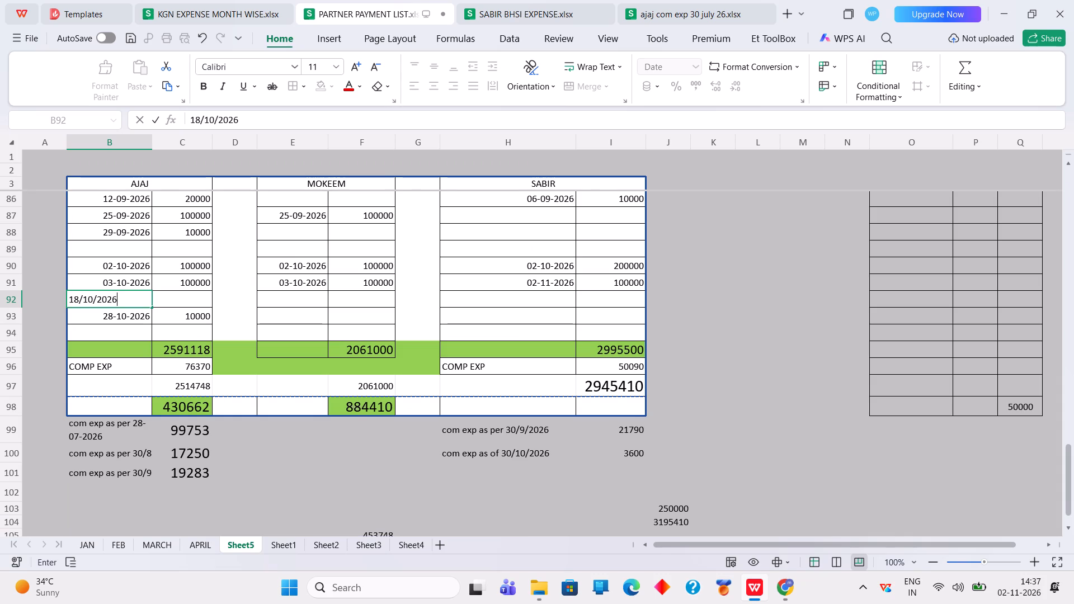
pyautogui.click(209, 295)
pyautogui.write('15000')
pyautogui.press('Return')
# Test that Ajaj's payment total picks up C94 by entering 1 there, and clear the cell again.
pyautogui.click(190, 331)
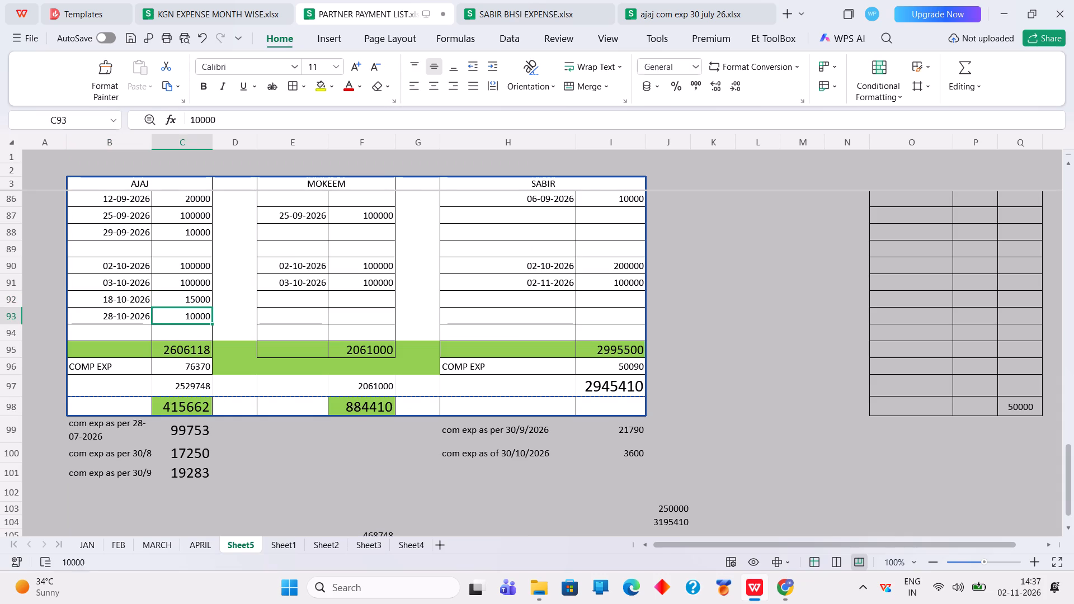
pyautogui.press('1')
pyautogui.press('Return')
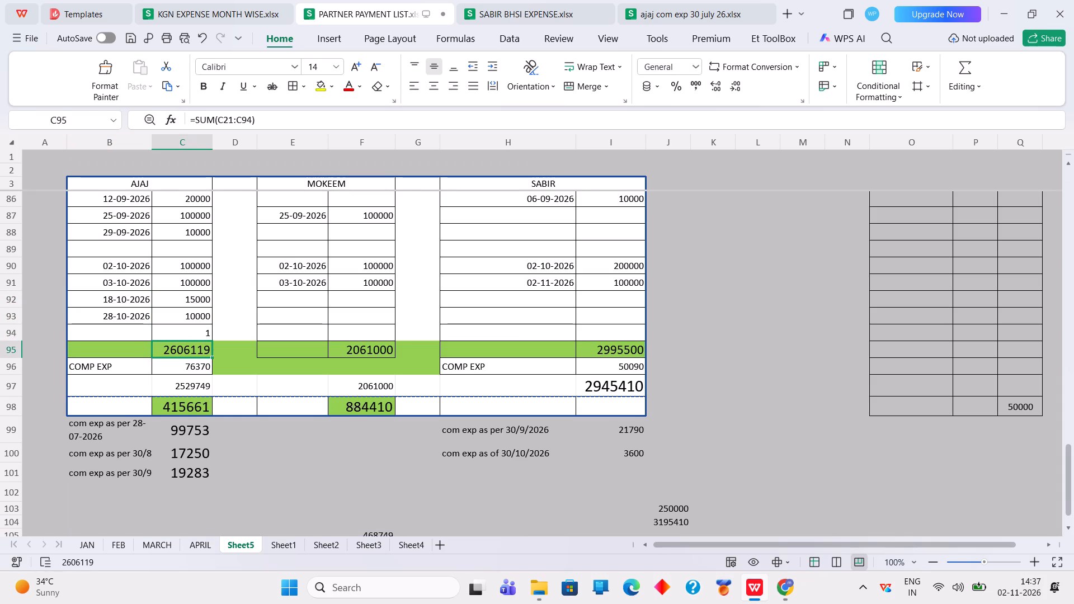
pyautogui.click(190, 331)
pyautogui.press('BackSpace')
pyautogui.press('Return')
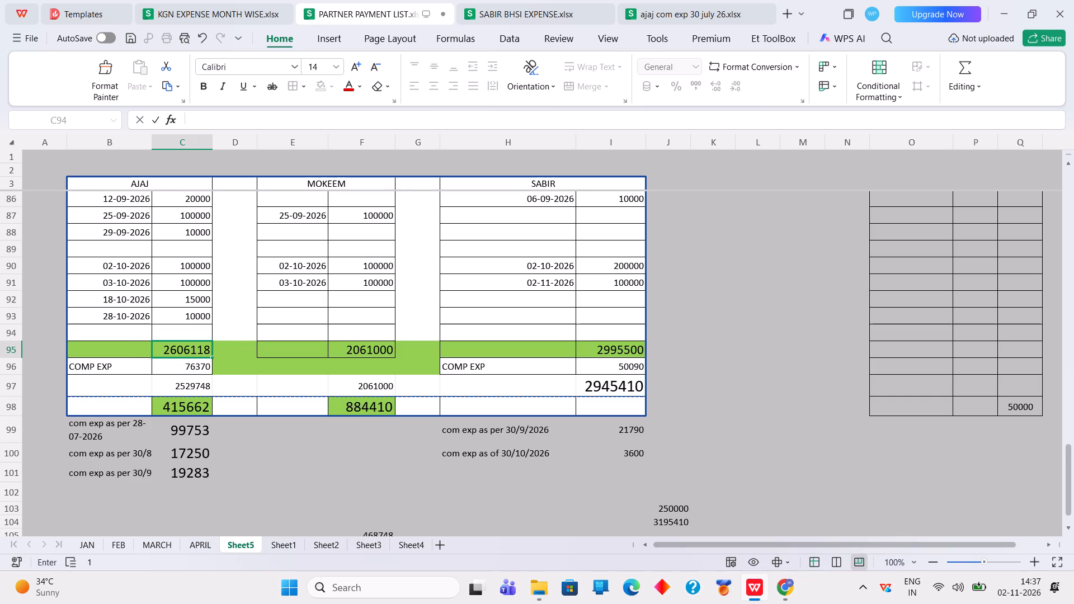
# Insert one row above the empty row 94, below Ajaj's 28-10-2026 payment.
pyautogui.rightClick(190, 331)
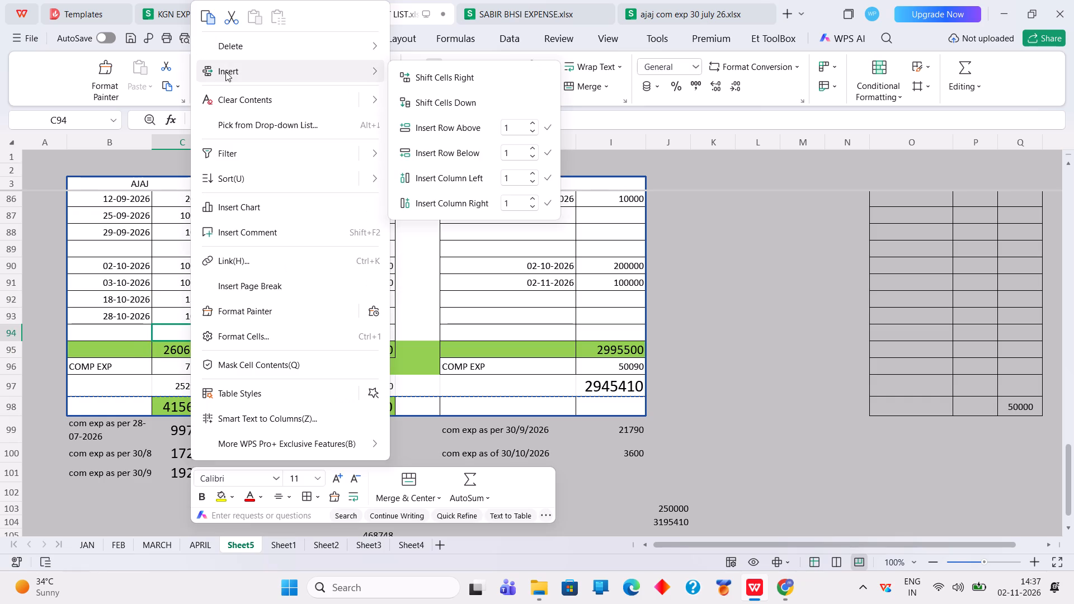
pyautogui.click(459, 127)
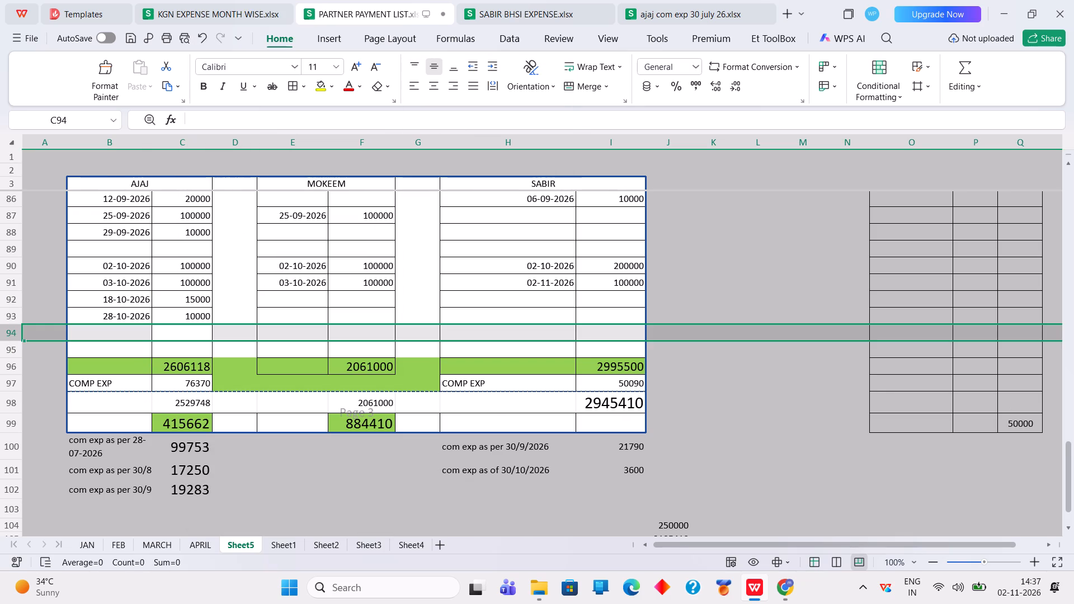
pyautogui.click(214, 331)
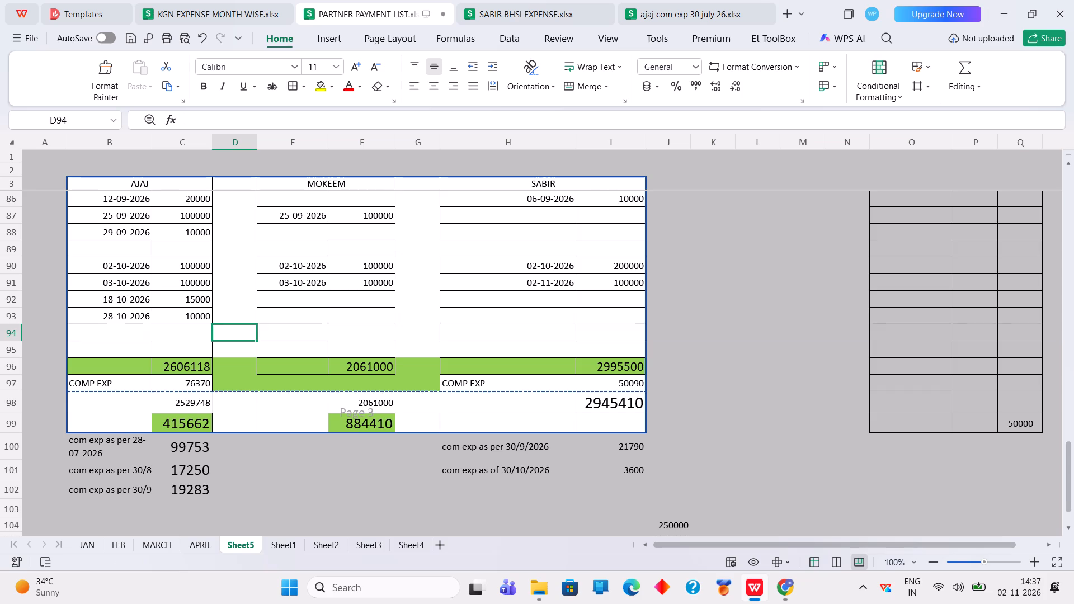
# Look through the oct-2026 entries of KGN EXPENSE MONTH WISE for partner payments, and check the end of the sept 2026 sheet.
pyautogui.click(239, 13)
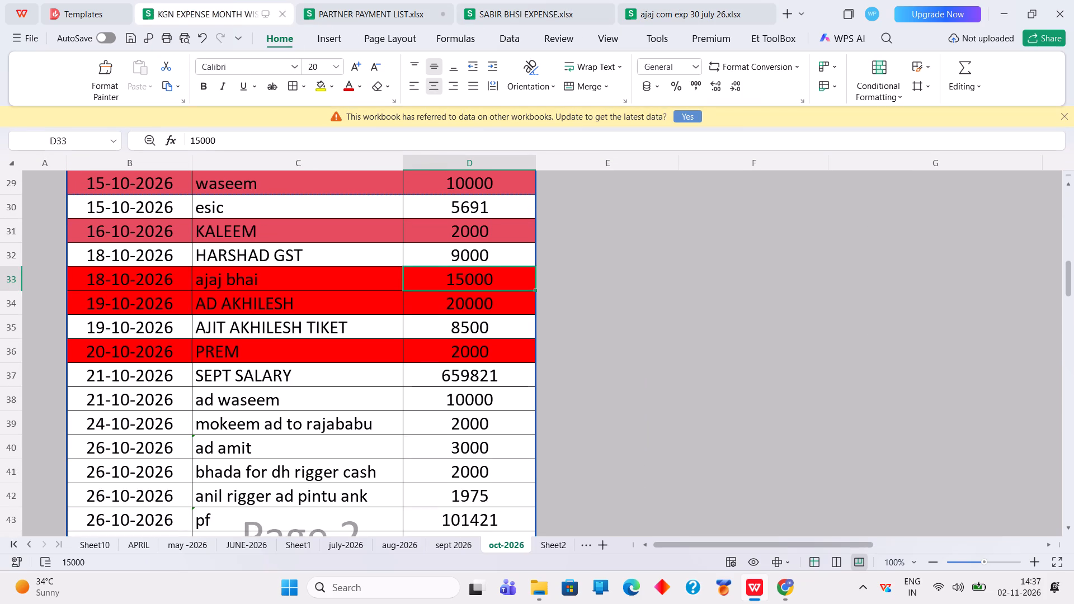
pyautogui.click(298, 427)
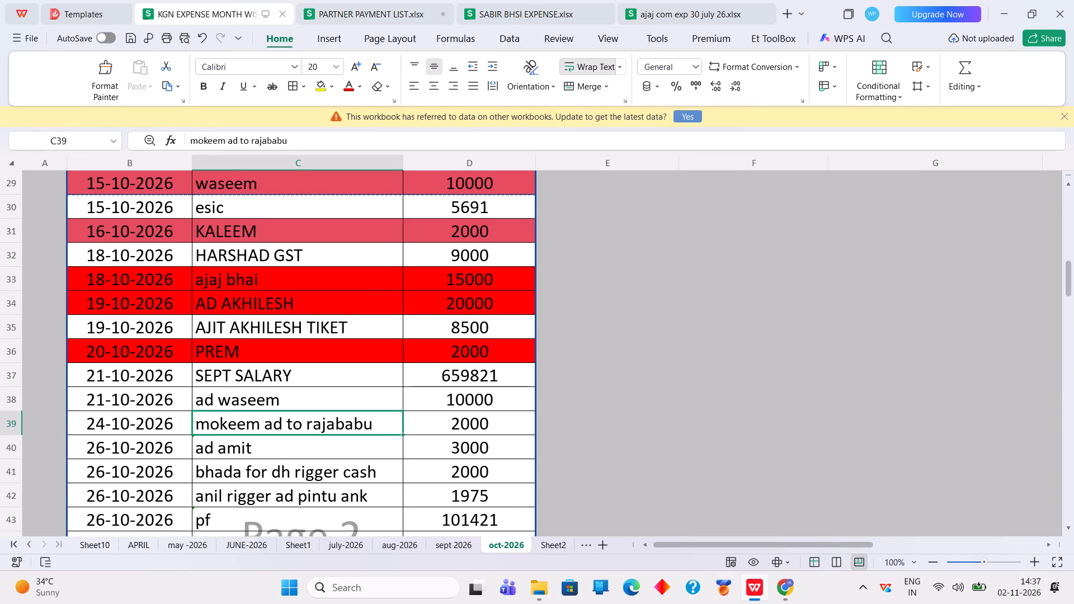
pyautogui.press('Return')
pyautogui.press('Return')
pyautogui.press('Return')
pyautogui.press('Return')
pyautogui.press('Return')
pyautogui.press('Return')
pyautogui.press('Return')
pyautogui.press('Return')
pyautogui.press('Return')
pyautogui.press('Return')
pyautogui.press('Return')
pyautogui.press('Return')
pyautogui.press('Return')
pyautogui.press('Return')
pyautogui.press('Return')
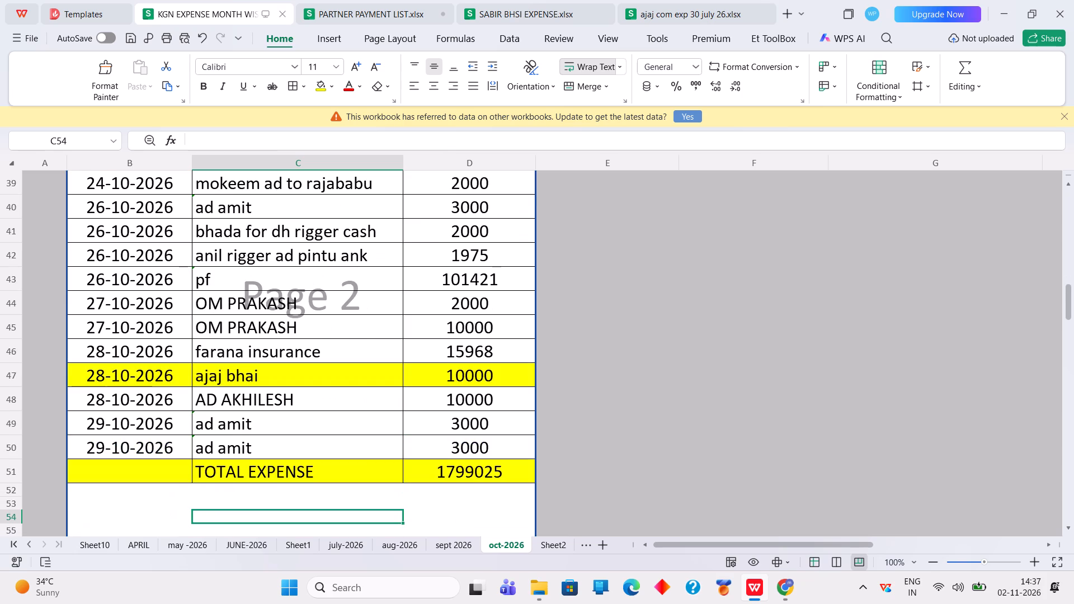
pyautogui.click(281, 449)
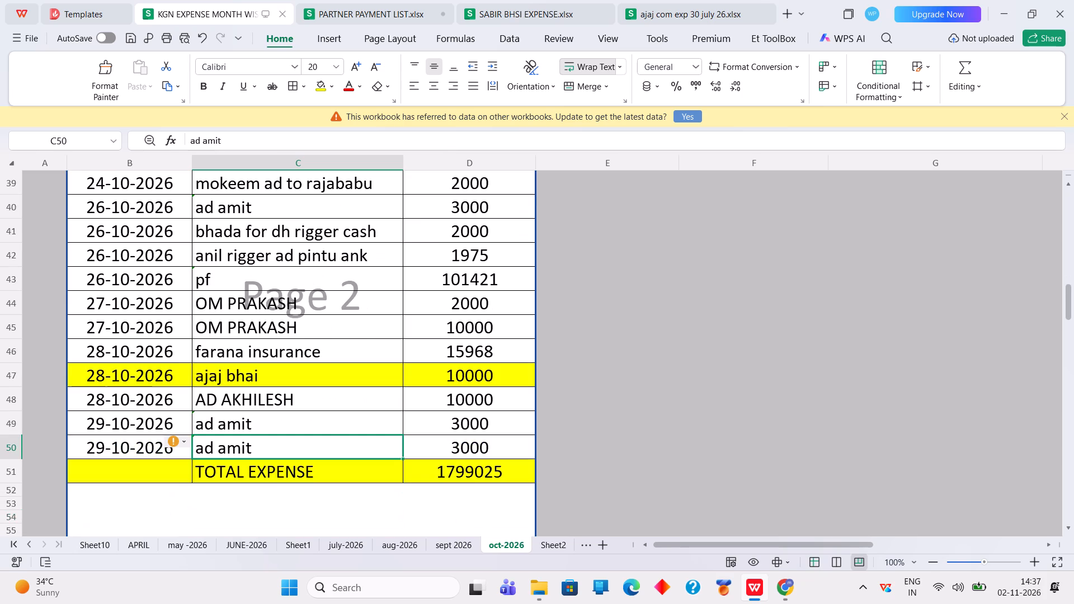
pyautogui.press('Up')
pyautogui.press('Up')
pyautogui.press('Up')
pyautogui.press('Up')
pyautogui.press('Up')
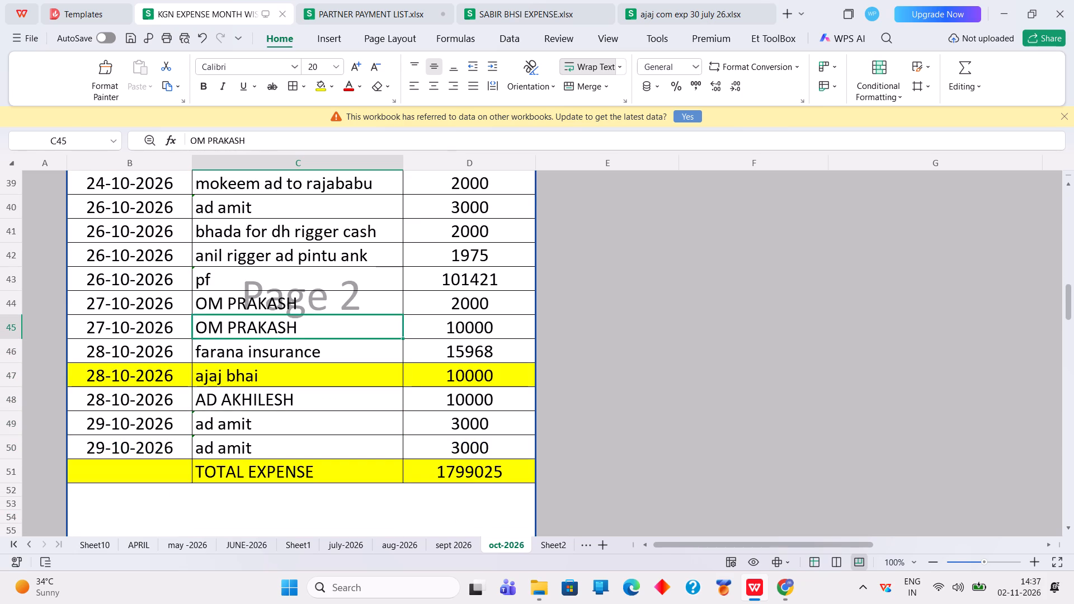
pyautogui.press('Up')
pyautogui.press('Up')
pyautogui.press('Up')
pyautogui.press('Up')
pyautogui.press('Up')
pyautogui.press('Up')
pyautogui.press('Up')
pyautogui.press('Up')
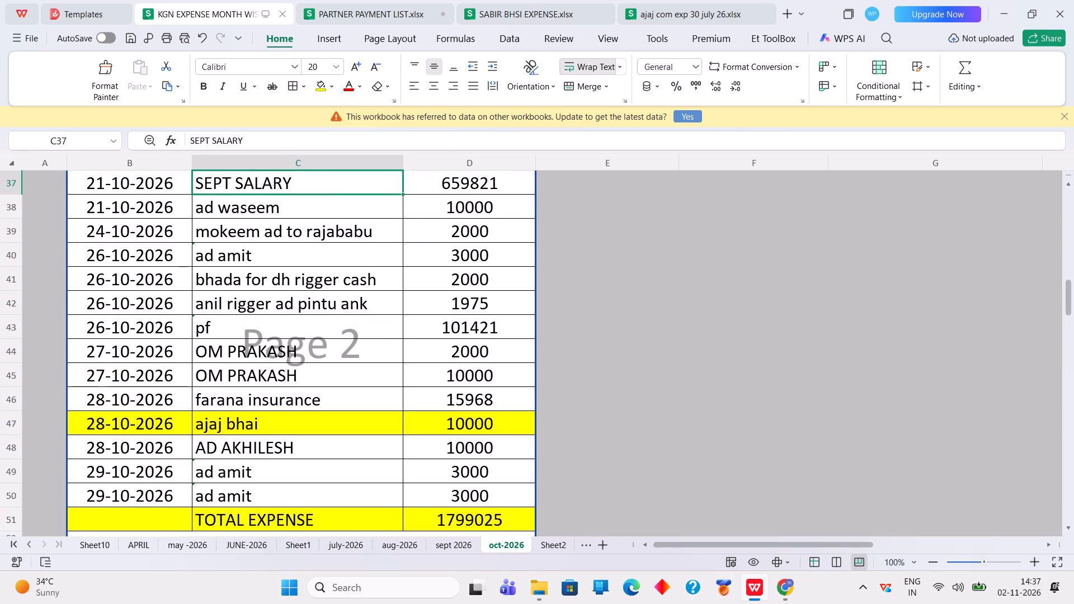
pyautogui.press('Up')
pyautogui.press('Up')
pyautogui.press('Up')
pyautogui.press('Up')
pyautogui.press('Up')
pyautogui.press('Up')
pyautogui.press('Up')
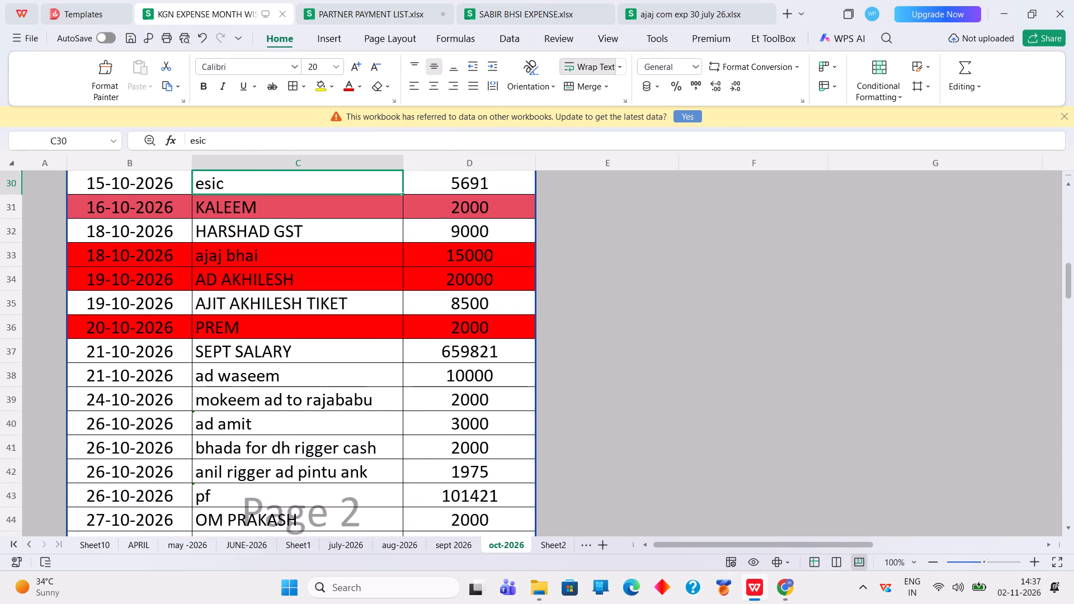
pyautogui.press('Up')
pyautogui.press('Up')
pyautogui.press('Up')
pyautogui.press('Up')
pyautogui.press('Up')
pyautogui.press('Up')
pyautogui.press('Up')
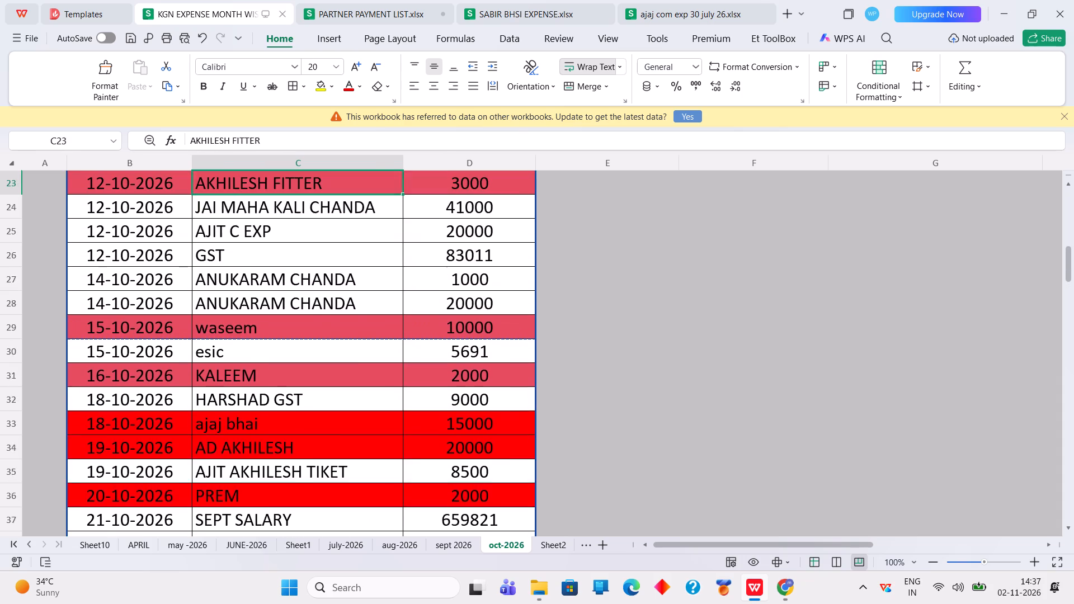
pyautogui.press('Up')
pyautogui.press('Up')
pyautogui.press('Up')
pyautogui.press('Up')
pyautogui.press('Up')
pyautogui.press('Up')
pyautogui.press('Up')
pyautogui.press('Up')
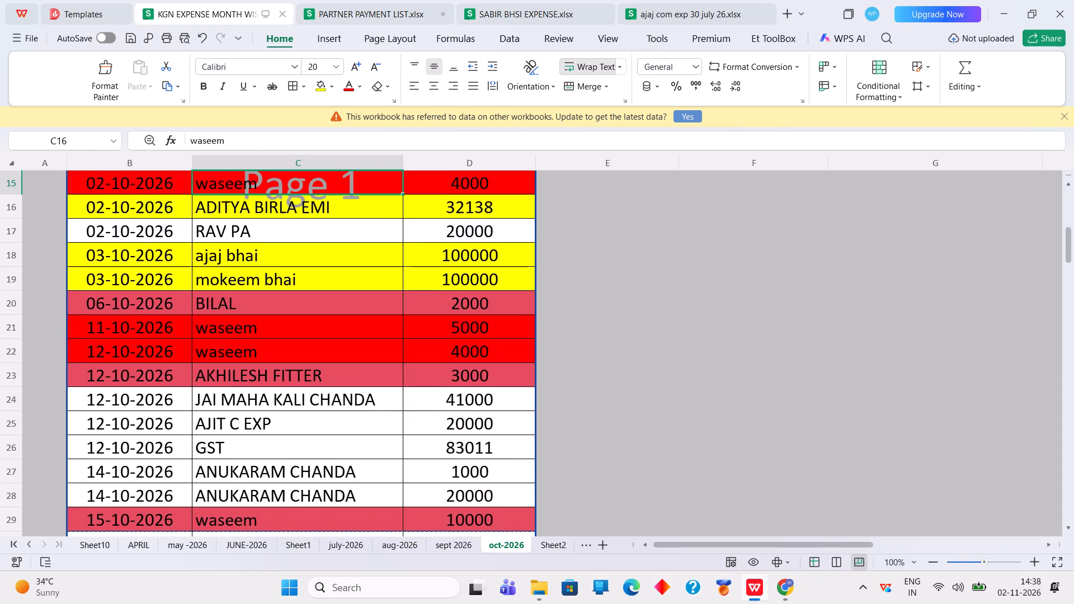
pyautogui.press('Up')
pyautogui.press('Up')
pyautogui.press('Up')
pyautogui.press('Up')
pyautogui.press('Up')
pyautogui.press('Up')
pyautogui.press('Up')
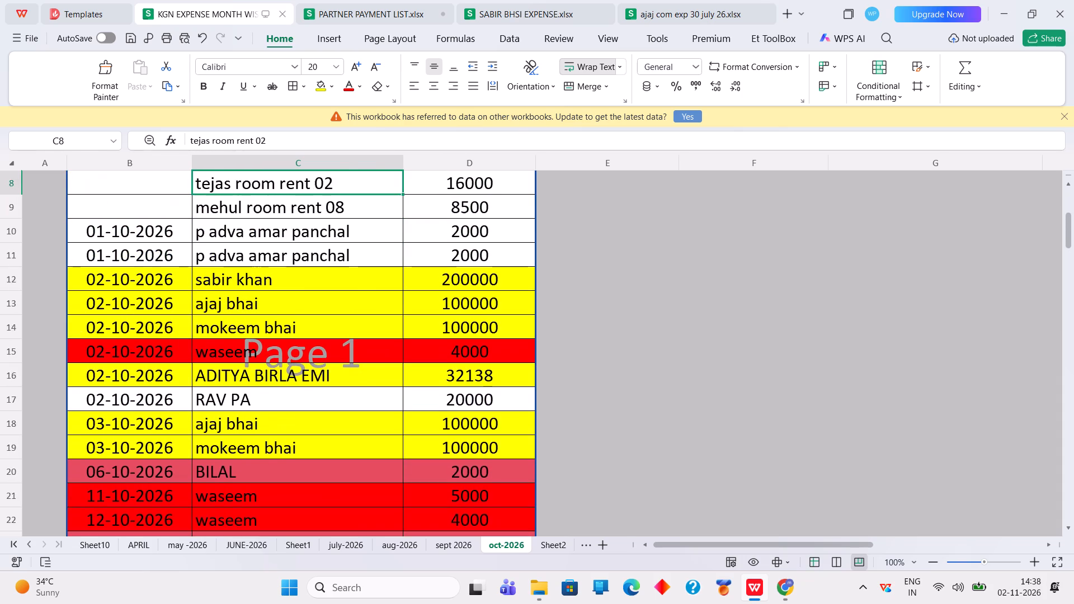
pyautogui.press('Up')
pyautogui.press('Up')
pyautogui.press('Up')
pyautogui.press('Up')
pyautogui.press('Up')
pyautogui.press('Up')
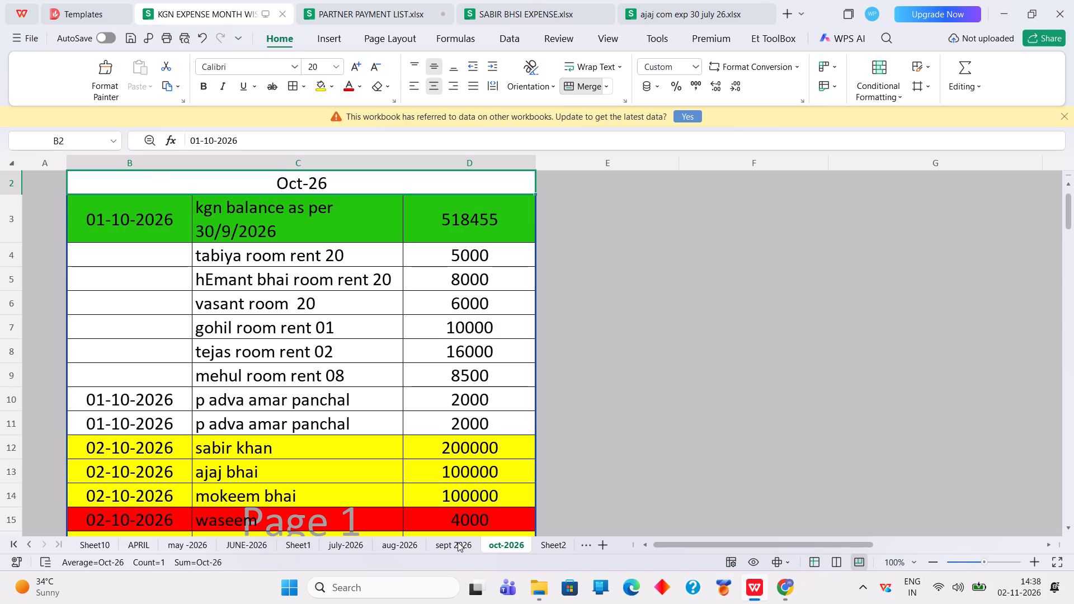
pyautogui.click(458, 542)
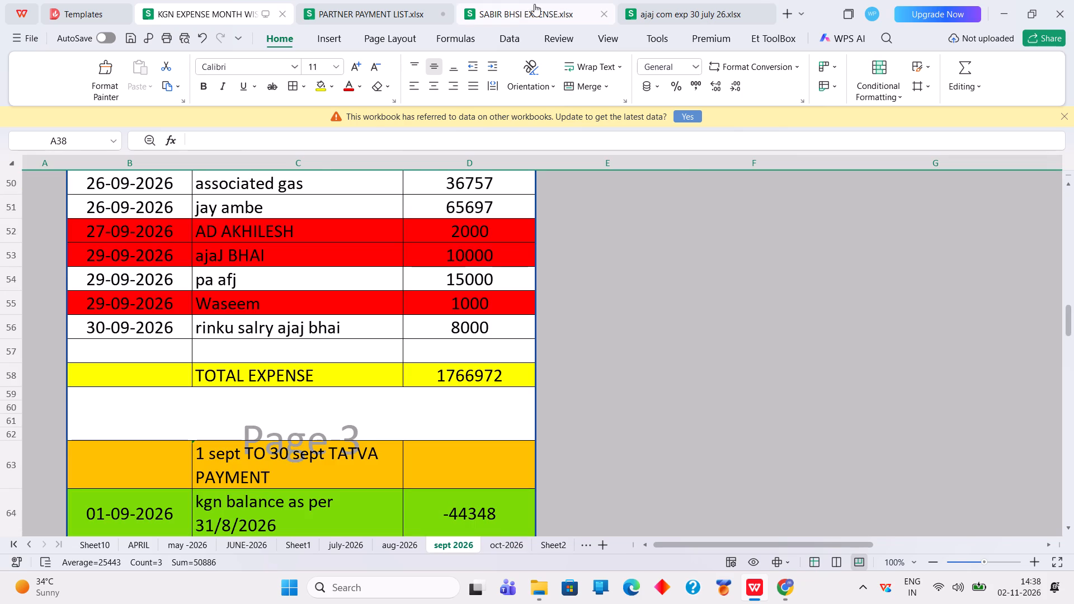
# In Sheet5 of PARTNER PAYMENT LIST, add the label "com exp as per 30/10/2026" in B103 under Ajaj's company expense lines.
pyautogui.click(368, 10)
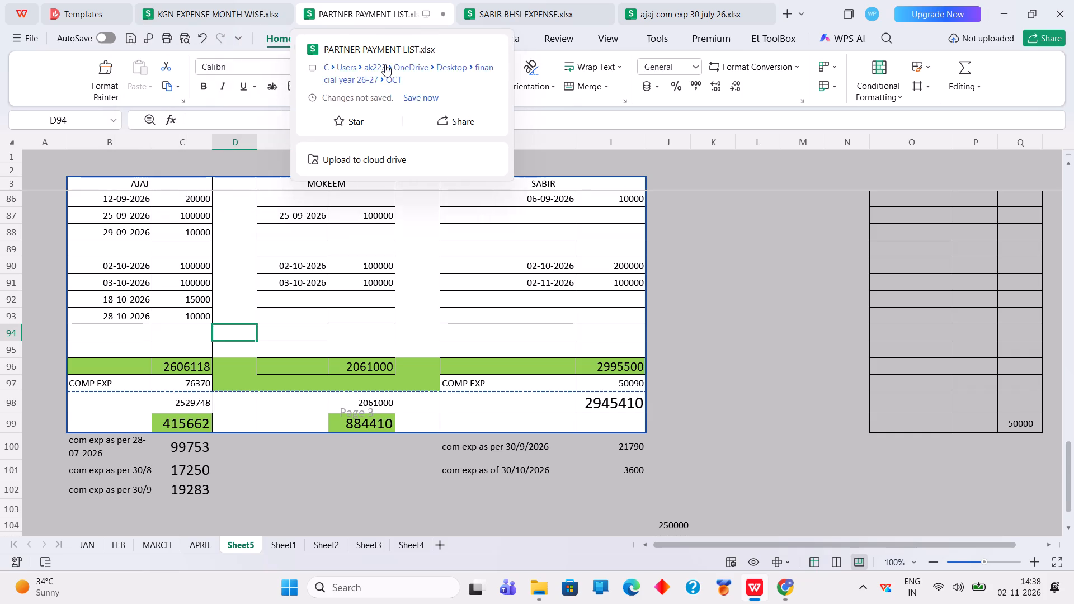
pyautogui.click(340, 289)
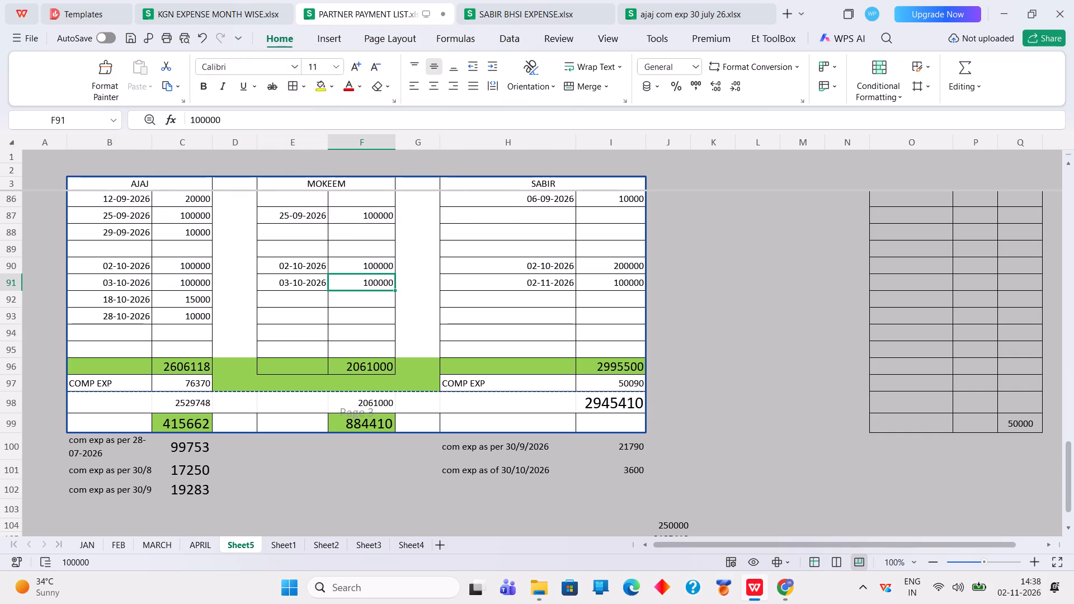
pyautogui.click(93, 502)
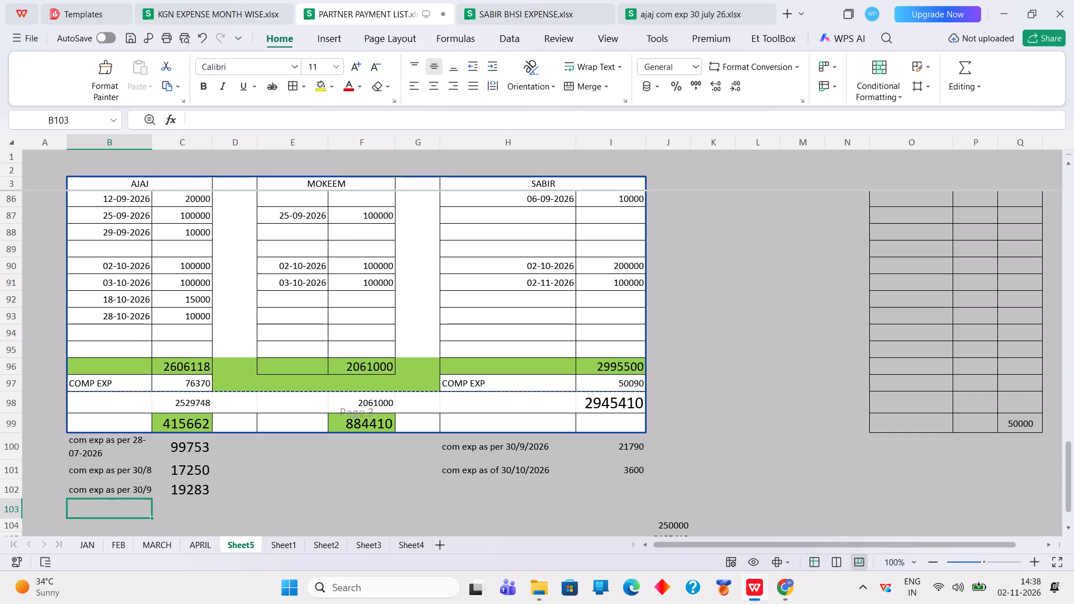
pyautogui.press('c')
pyautogui.write('om')
pyautogui.press('space')
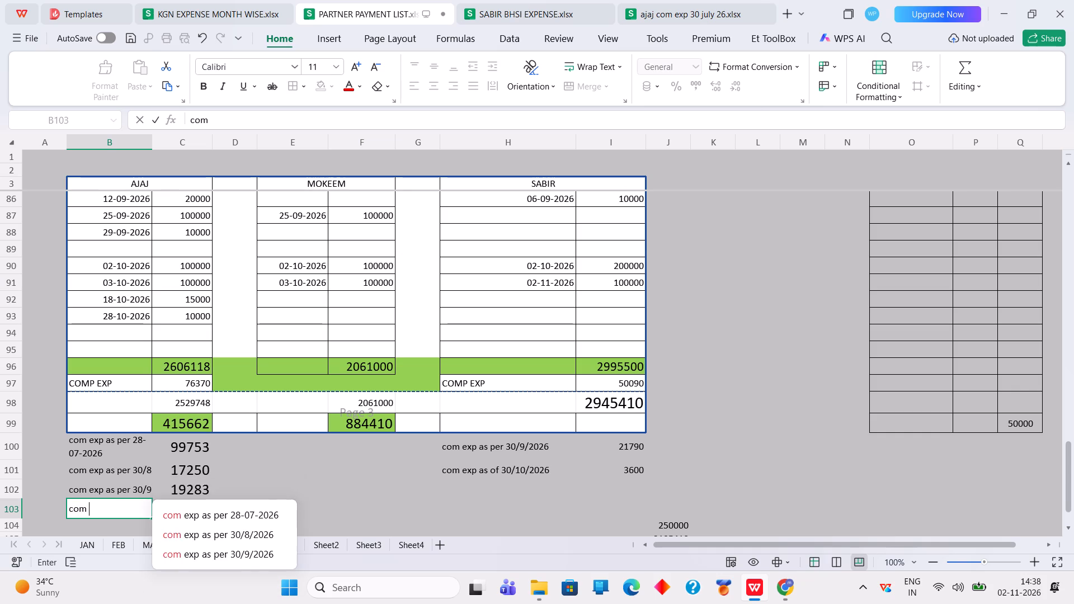
pyautogui.write('exp')
pyautogui.press('space')
pyautogui.write('as')
pyautogui.press('space')
pyautogui.write('per')
pyautogui.press('space')
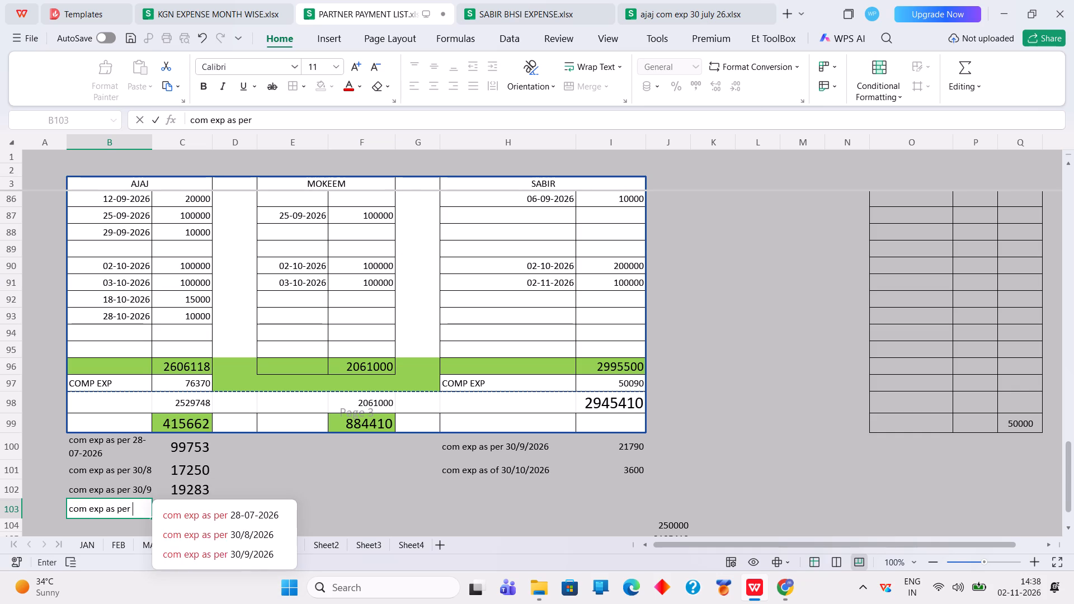
pyautogui.write('30/10/2026')
pyautogui.press('Return')
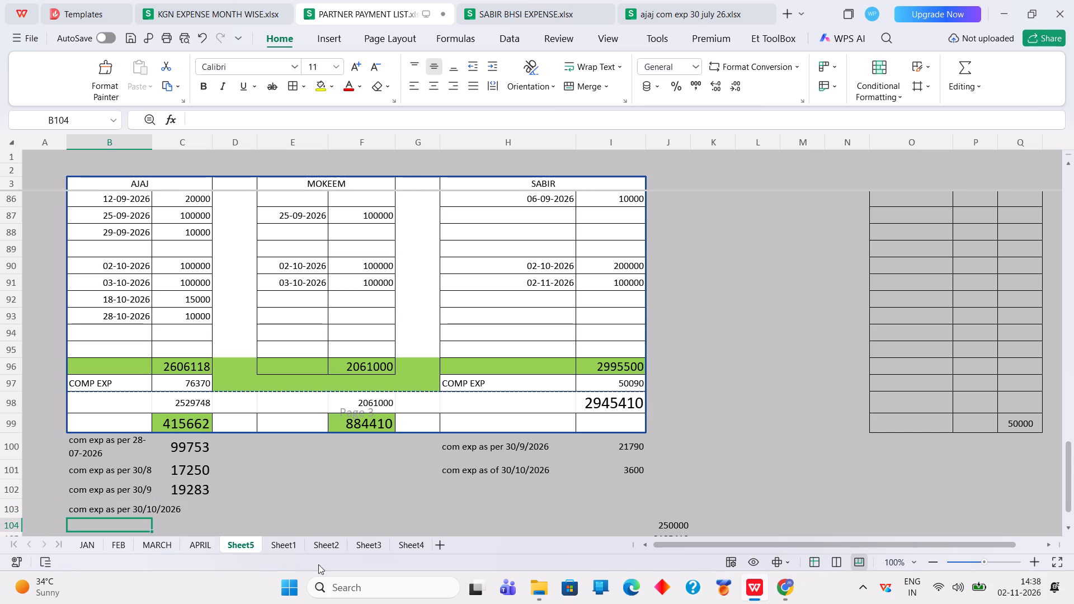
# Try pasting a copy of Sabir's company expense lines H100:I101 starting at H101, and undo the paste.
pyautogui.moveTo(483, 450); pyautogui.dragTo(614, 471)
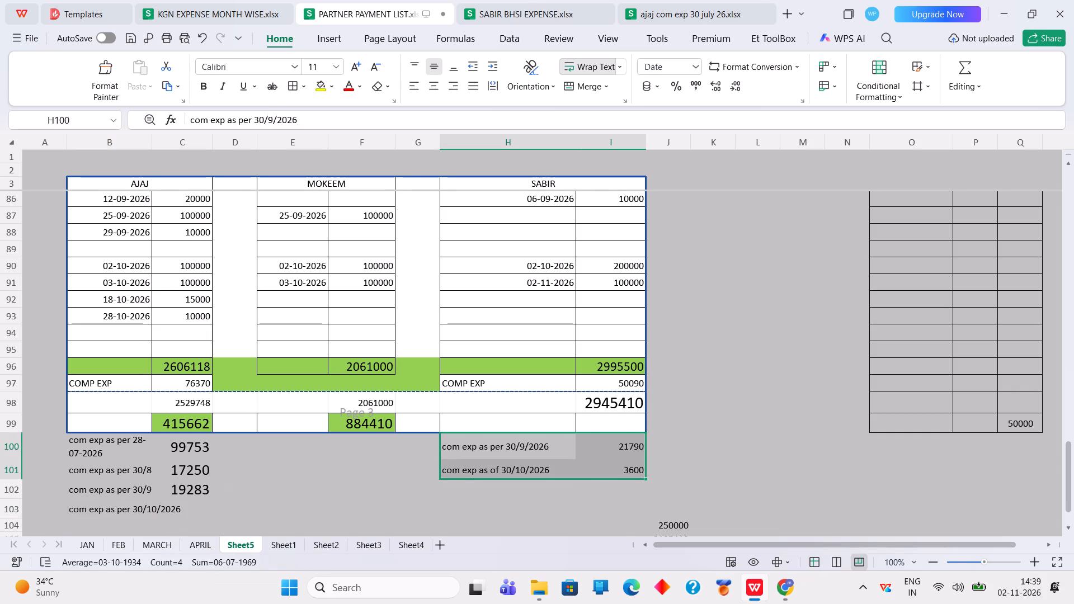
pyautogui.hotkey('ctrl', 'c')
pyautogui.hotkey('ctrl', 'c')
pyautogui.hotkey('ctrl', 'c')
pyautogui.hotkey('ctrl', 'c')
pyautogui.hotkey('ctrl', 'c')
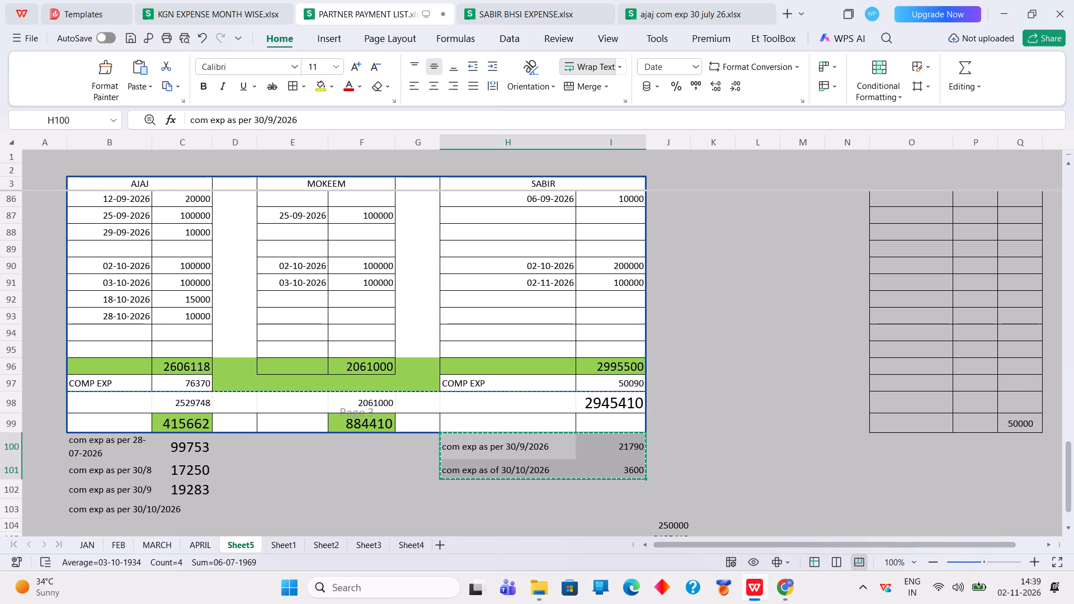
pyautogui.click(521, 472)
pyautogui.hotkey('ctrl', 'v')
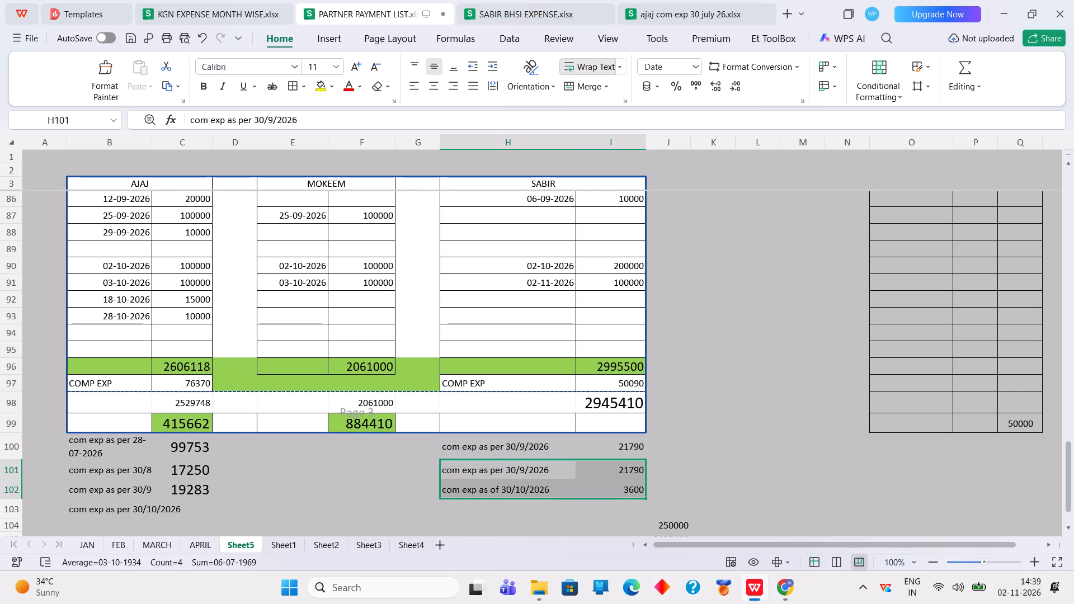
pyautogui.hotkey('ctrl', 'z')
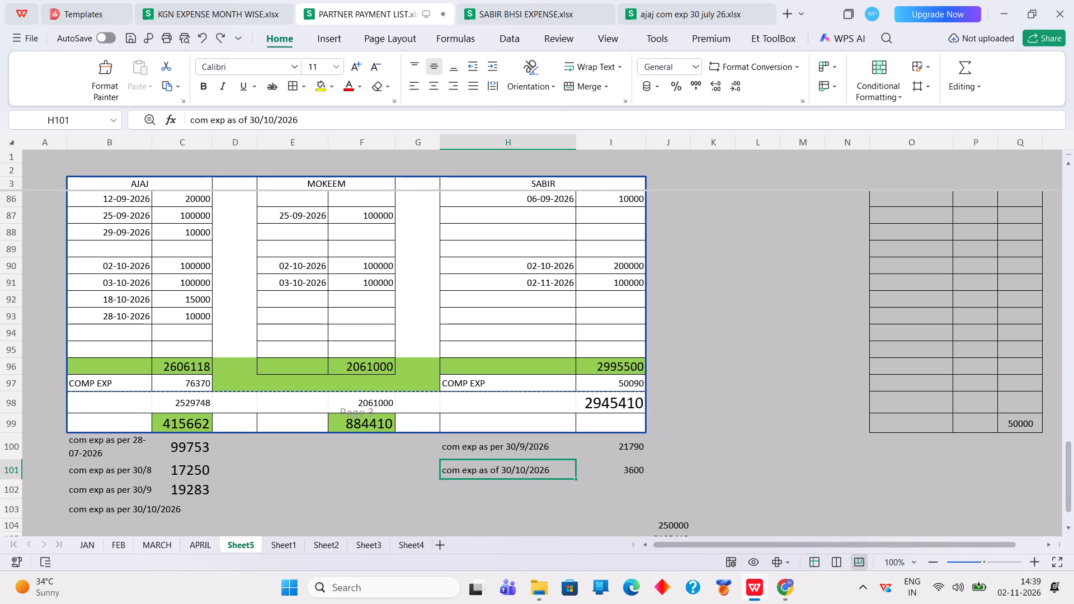
# Move Sabir's two company expense lines from H100:I101 down to H102:I103 by copying them and clearing the originals.
pyautogui.click(471, 489)
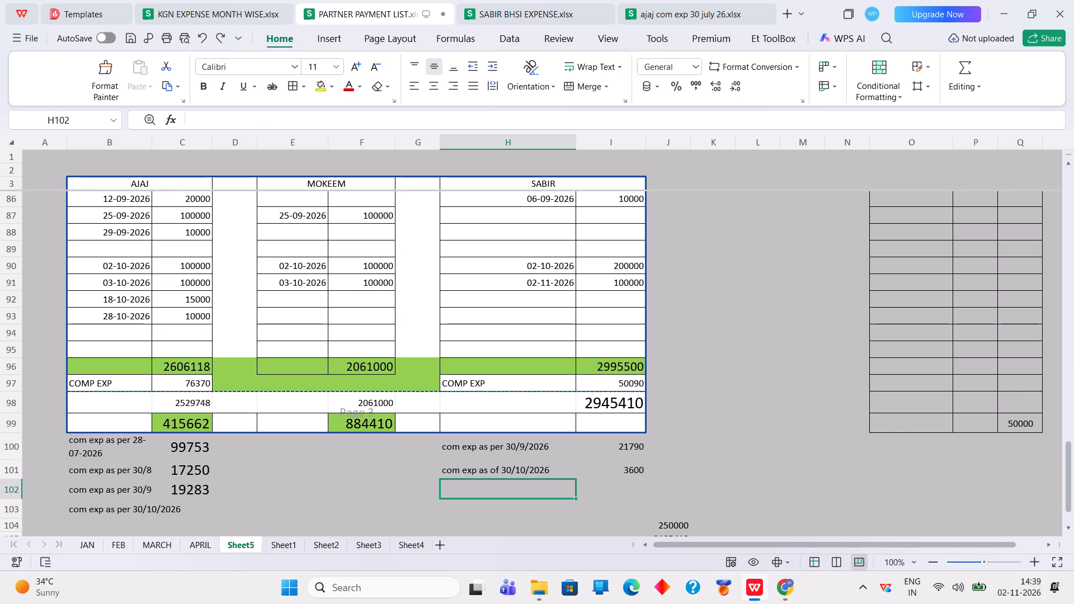
pyautogui.hotkey('ctrl', 'v')
pyautogui.moveTo(471, 450); pyautogui.dragTo(610, 466)
pyautogui.hotkey('ctrl', 'c')
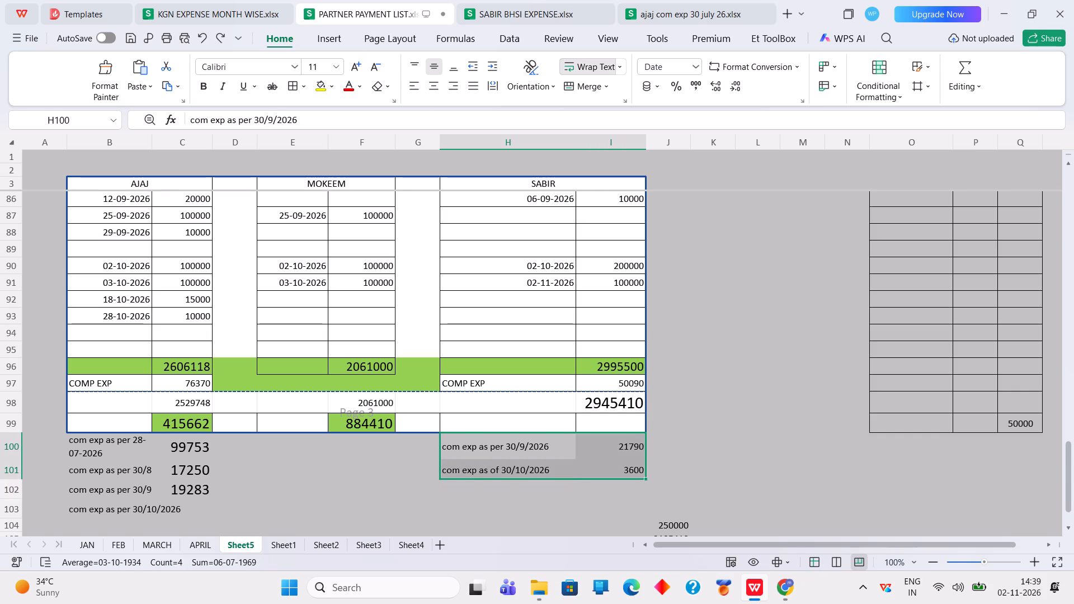
pyautogui.hotkey('ctrl', 'c')
pyautogui.hotkey('ctrl', 'c')
pyautogui.hotkey('ctrl', 'c')
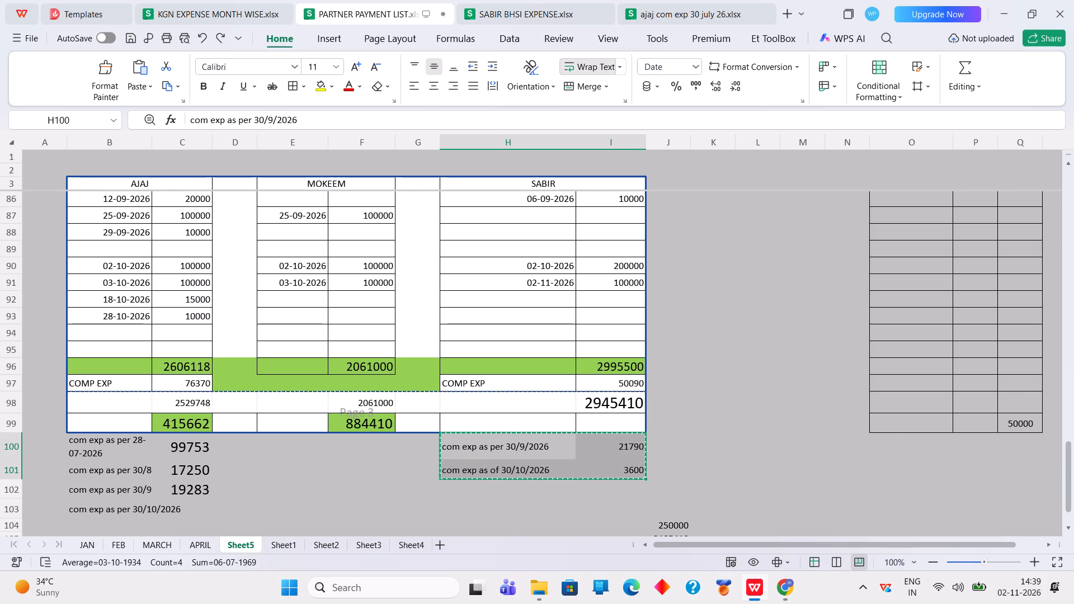
pyautogui.click(497, 486)
pyautogui.hotkey('ctrl', 'v')
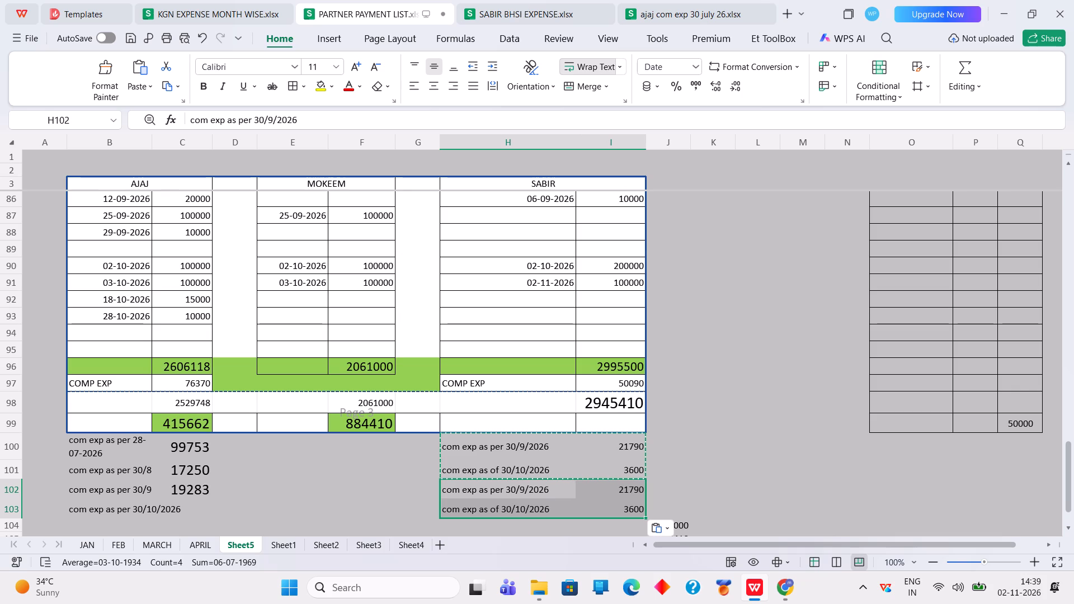
pyautogui.moveTo(483, 447); pyautogui.dragTo(627, 468)
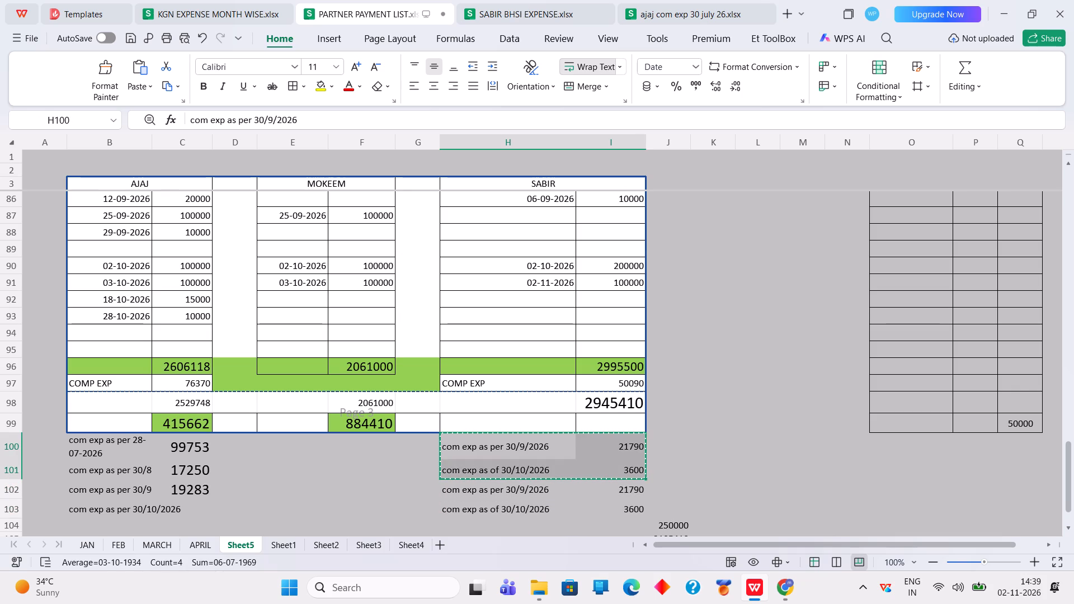
pyautogui.press('Delete')
pyautogui.click(420, 494)
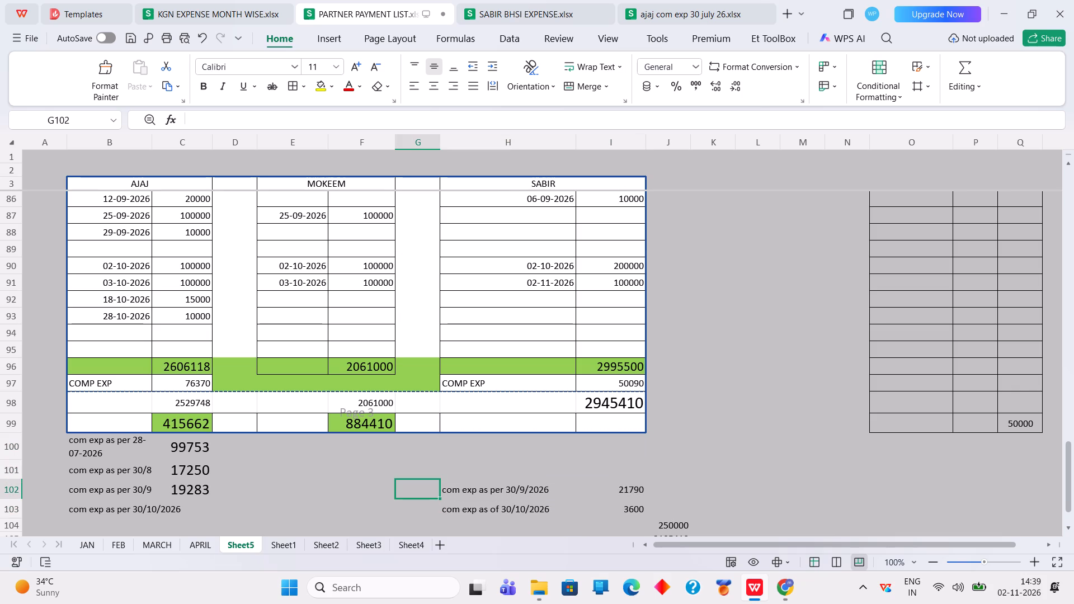
# Apply all borders to the company expense block B100:I103.
pyautogui.moveTo(97, 443); pyautogui.dragTo(523, 512)
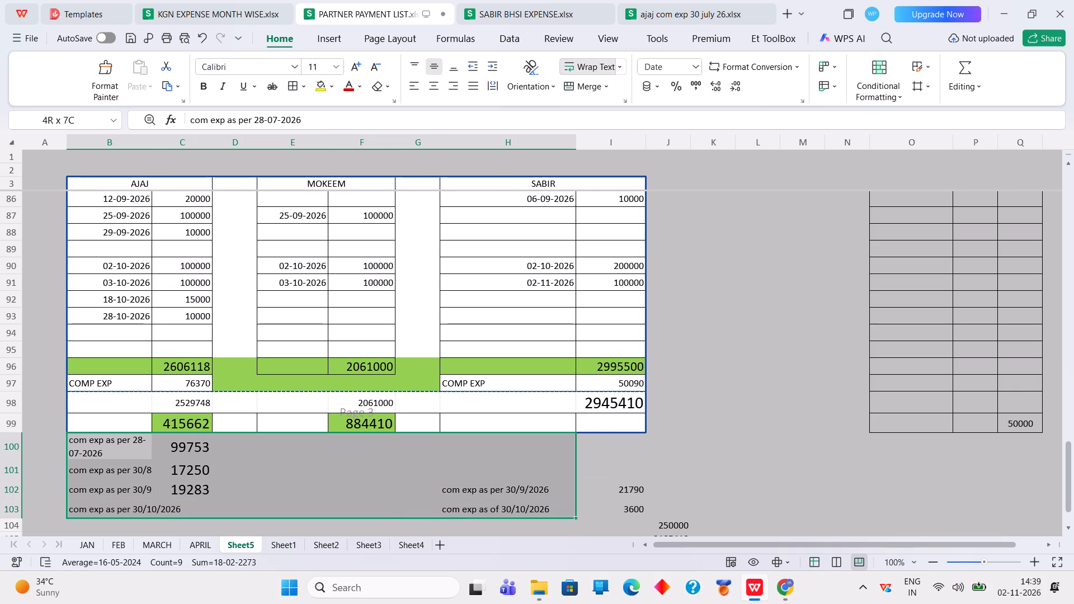
pyautogui.moveTo(523, 512); pyautogui.dragTo(602, 515)
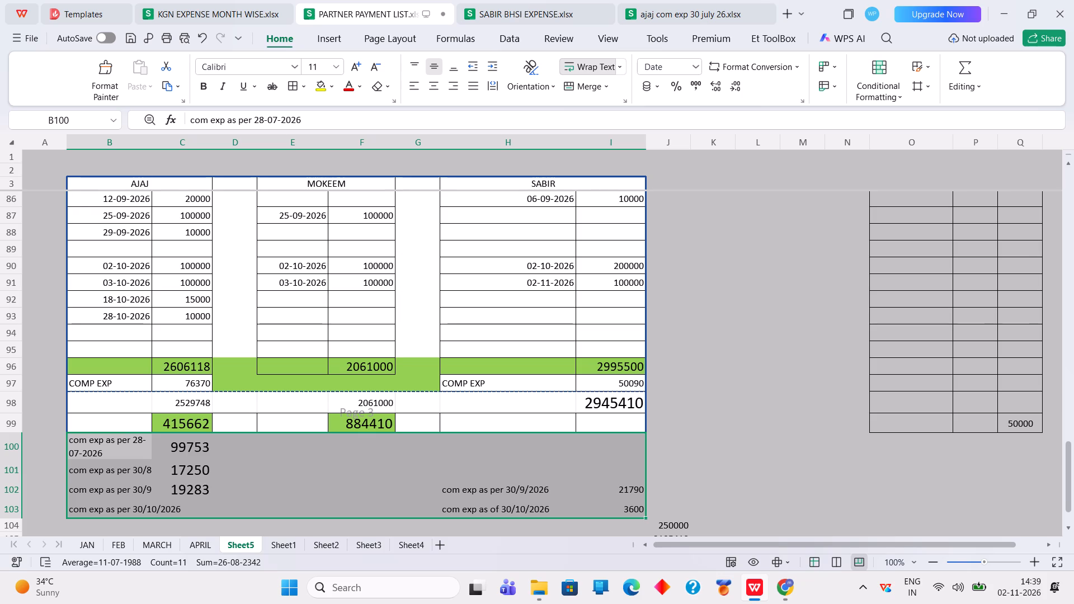
pyautogui.click(295, 84)
# Examine Sabir's DISEL entries, the TOTAL in M56 and the 25-08-2026 entries below it on Sheet1 of SABIR BHSI EXPENSE.
pyautogui.click(374, 539)
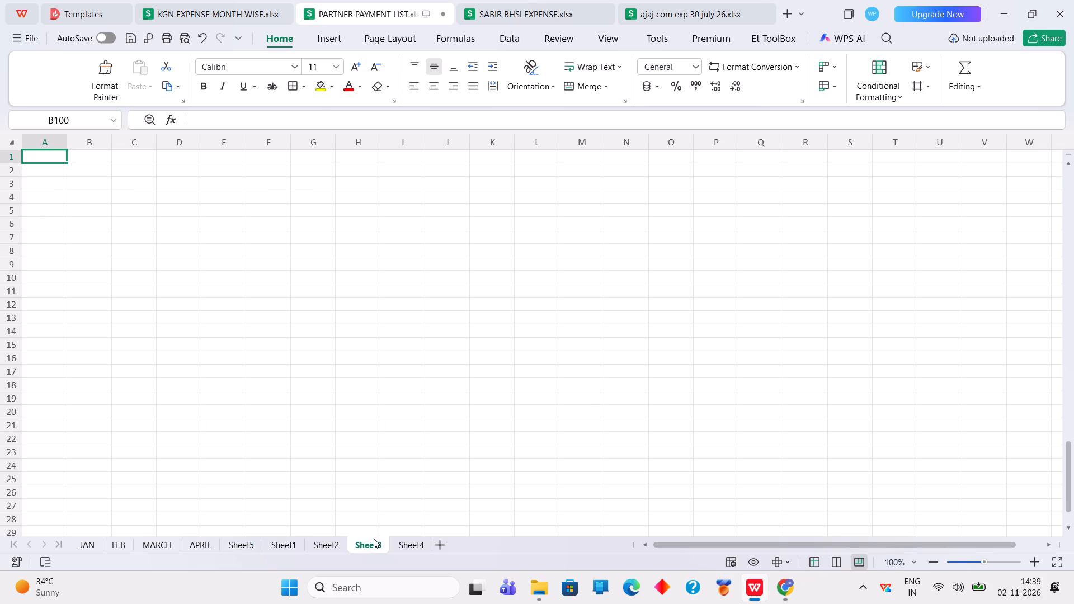
pyautogui.click(532, 7)
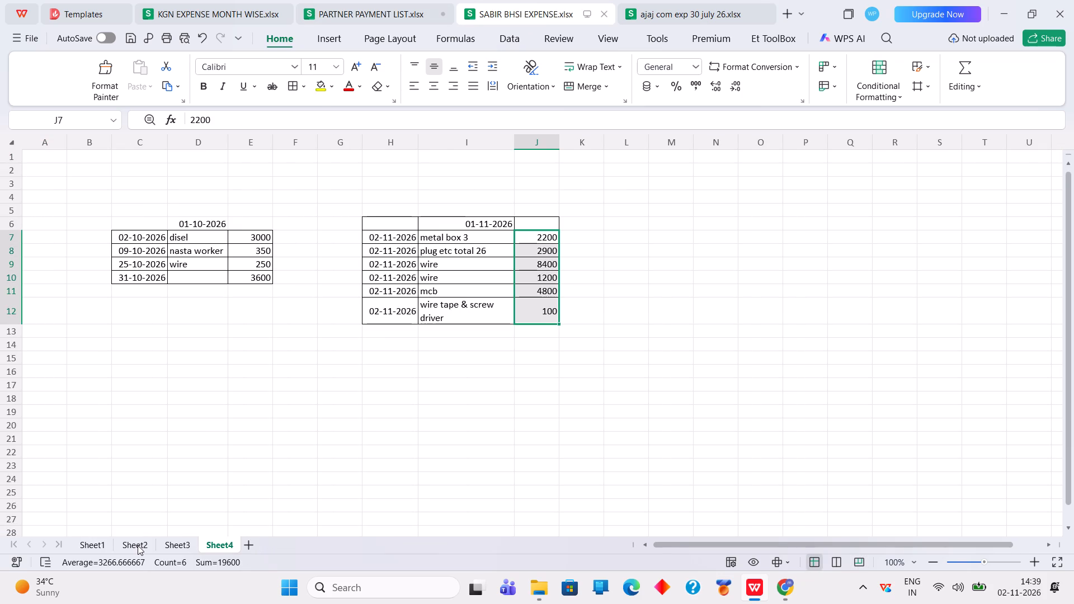
pyautogui.click(138, 545)
pyautogui.click(91, 543)
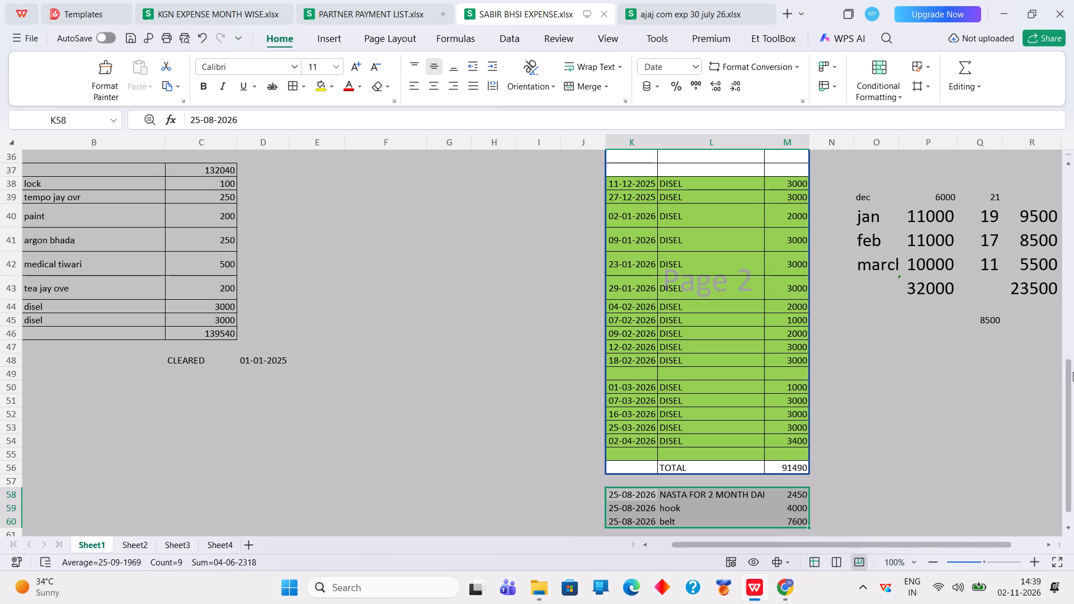
pyautogui.moveTo(1073, 372); pyautogui.dragTo(1067, 301)
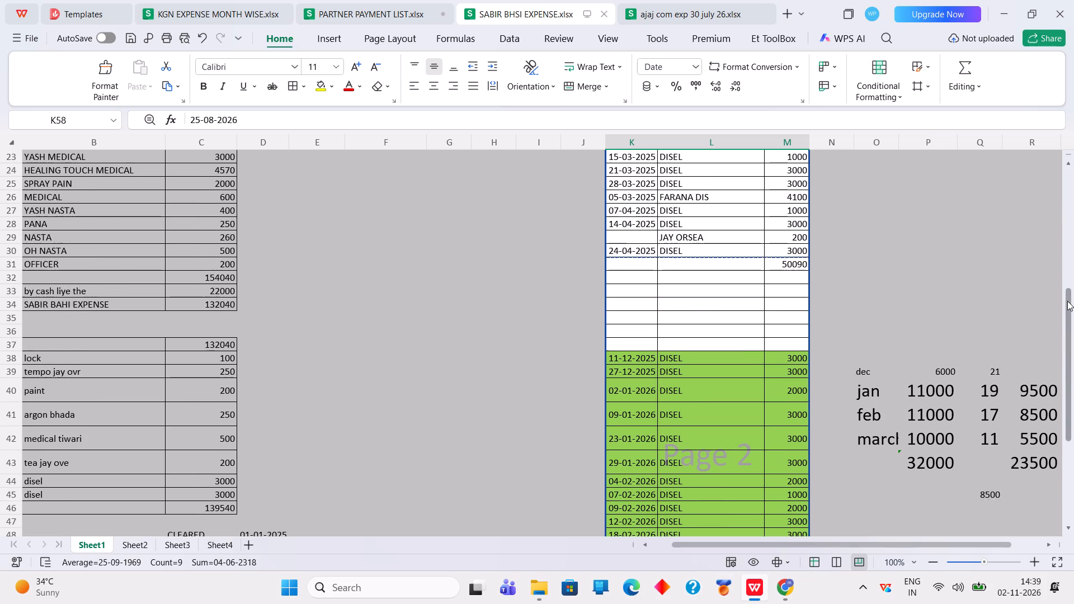
pyautogui.moveTo(1067, 301); pyautogui.dragTo(1068, 298)
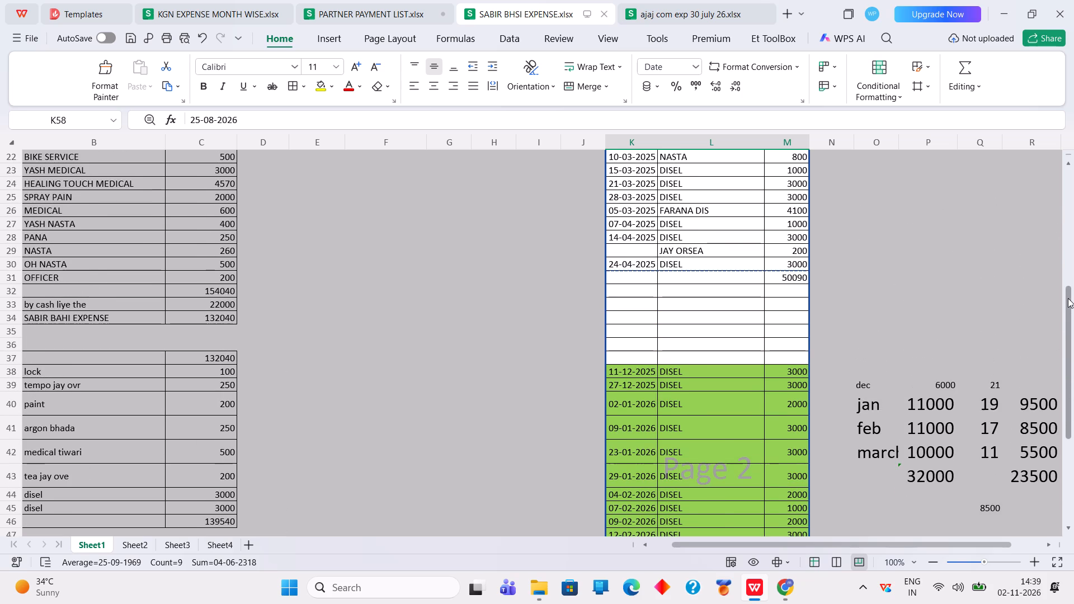
pyautogui.moveTo(1068, 298); pyautogui.dragTo(1072, 330)
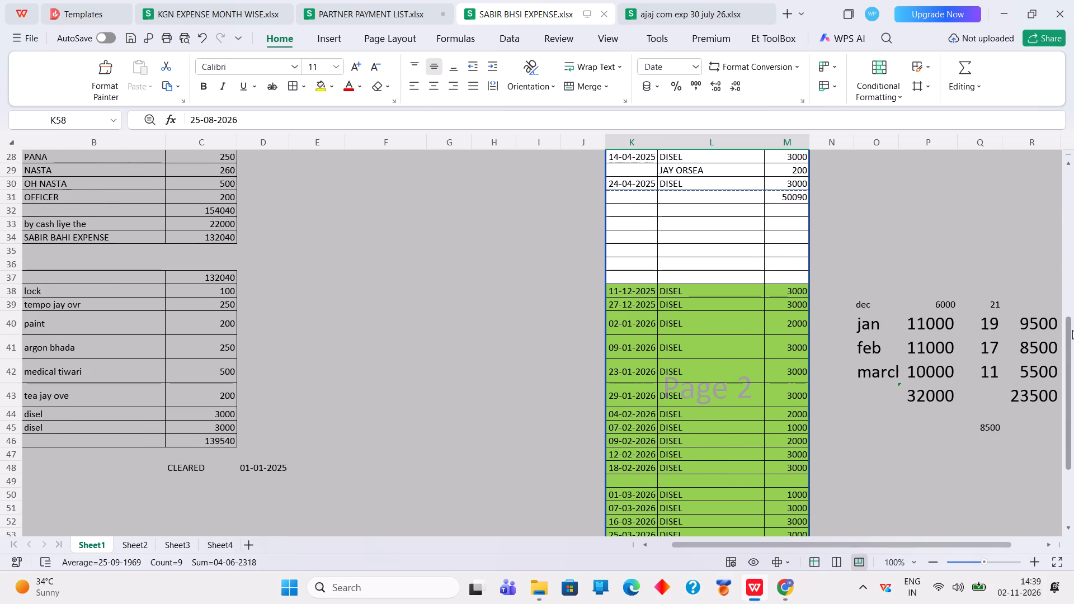
pyautogui.moveTo(1072, 330); pyautogui.dragTo(1073, 361)
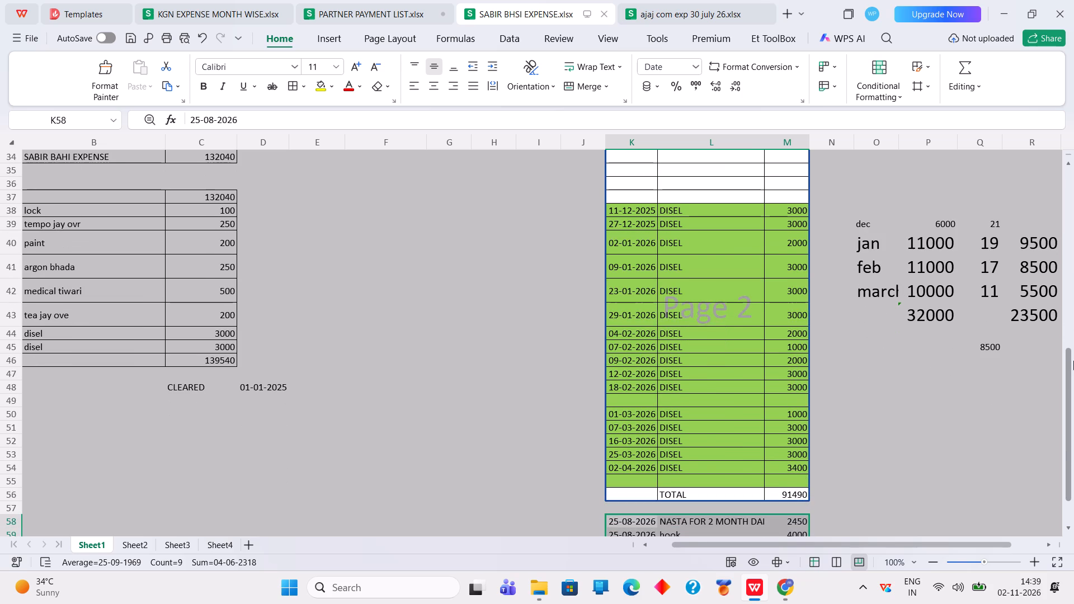
pyautogui.moveTo(1073, 361); pyautogui.dragTo(1073, 362)
pyautogui.moveTo(1073, 362); pyautogui.dragTo(1073, 394)
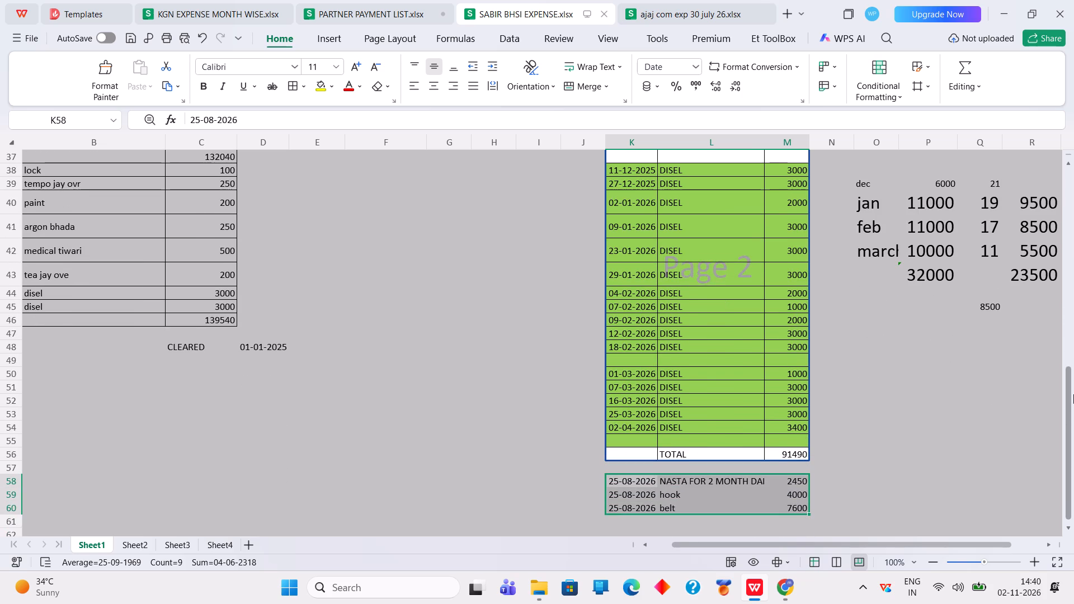
pyautogui.moveTo(1073, 394); pyautogui.dragTo(1070, 329)
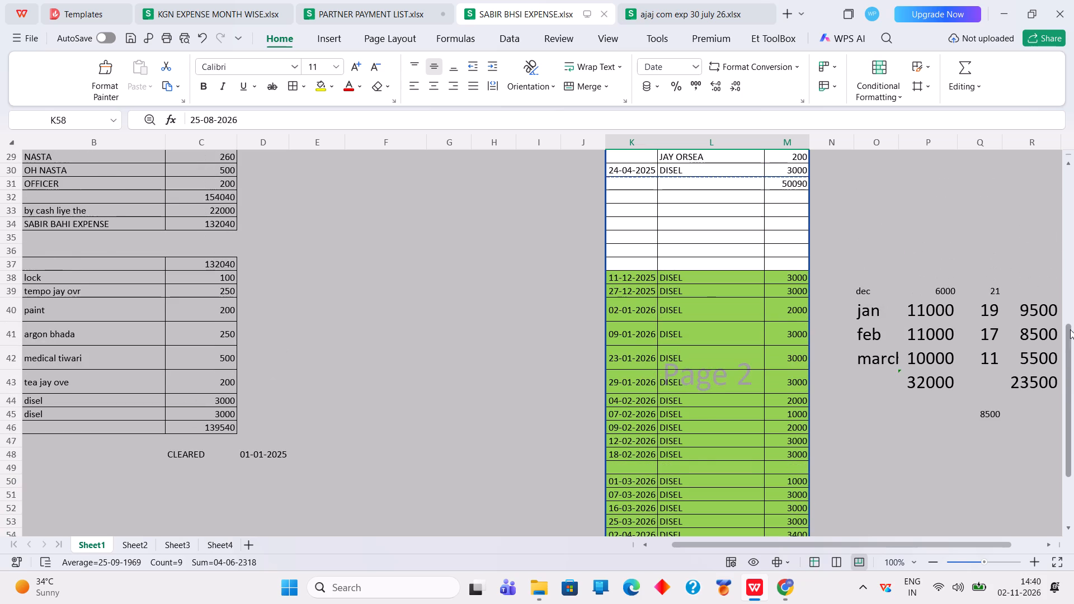
pyautogui.moveTo(1070, 329); pyautogui.dragTo(1061, 308)
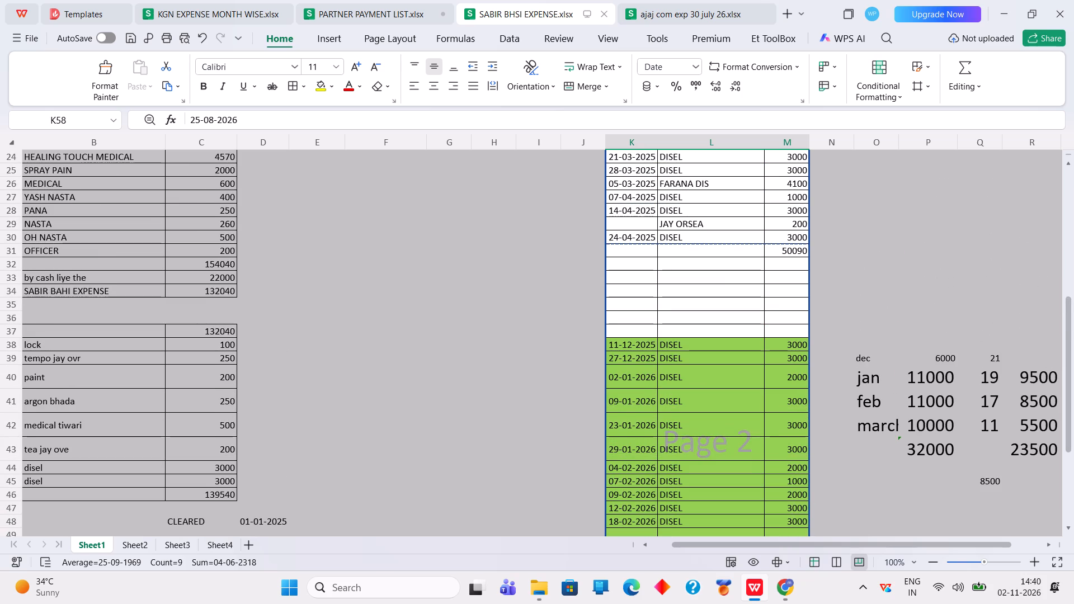
pyautogui.moveTo(1072, 324); pyautogui.dragTo(1073, 388)
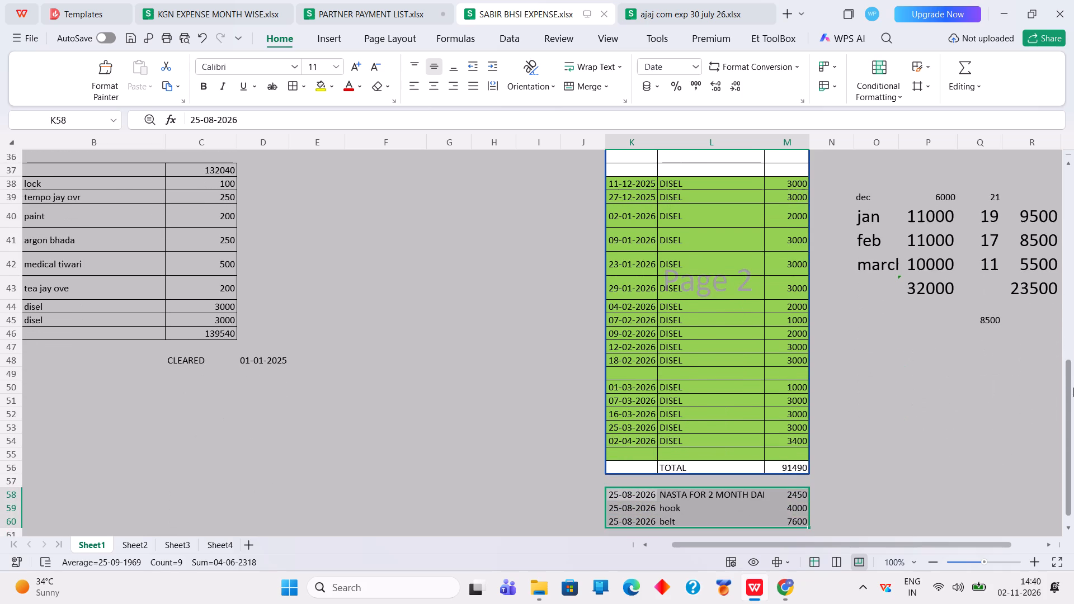
pyautogui.moveTo(1073, 388); pyautogui.dragTo(1073, 397)
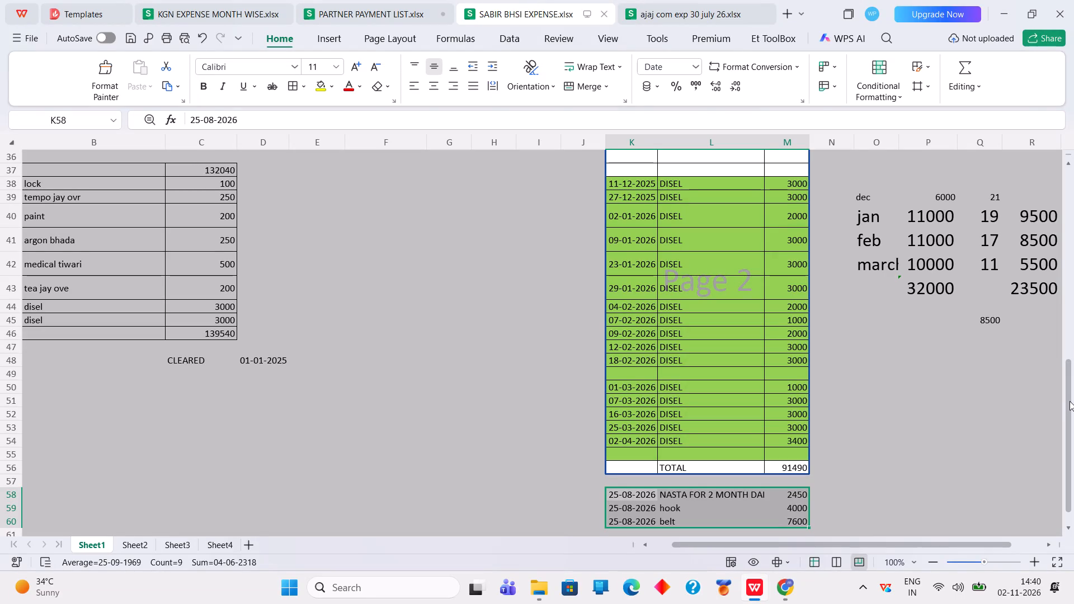
pyautogui.moveTo(1070, 401); pyautogui.dragTo(1067, 416)
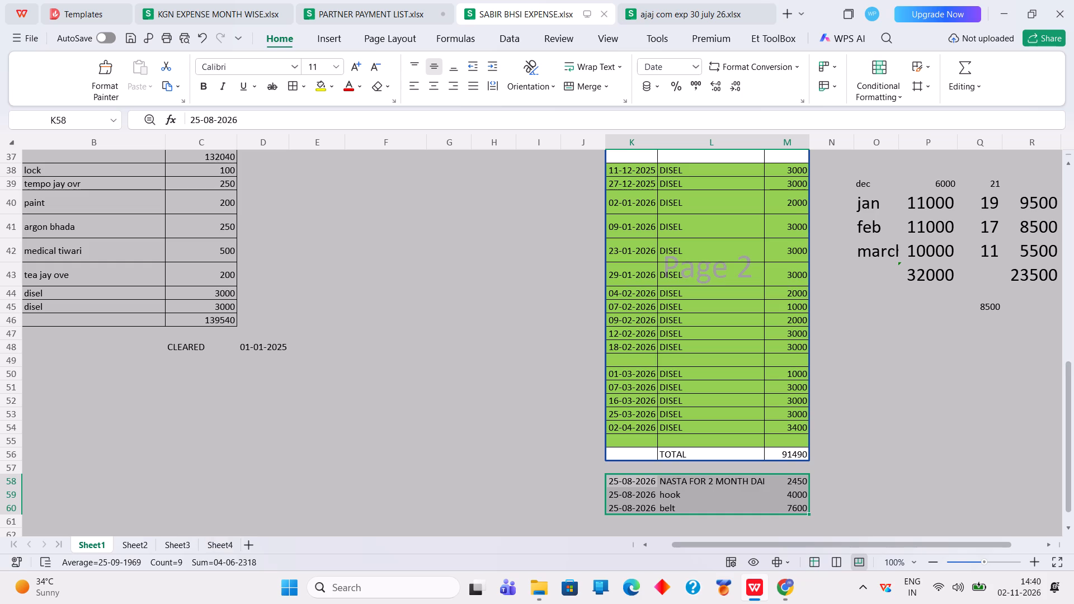
pyautogui.click(702, 426)
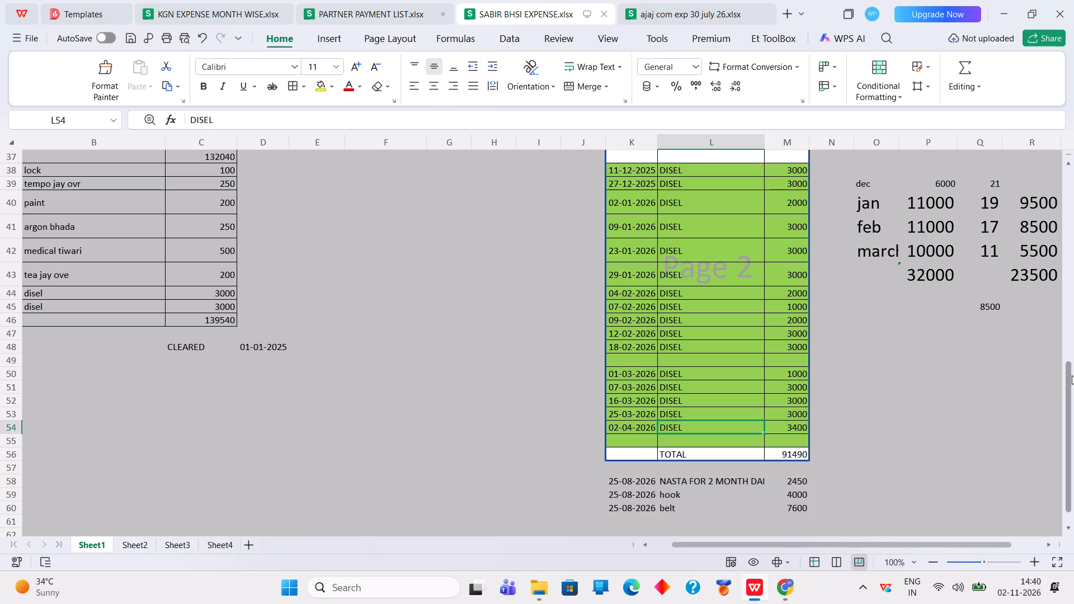
pyautogui.moveTo(1067, 379); pyautogui.dragTo(1061, 337)
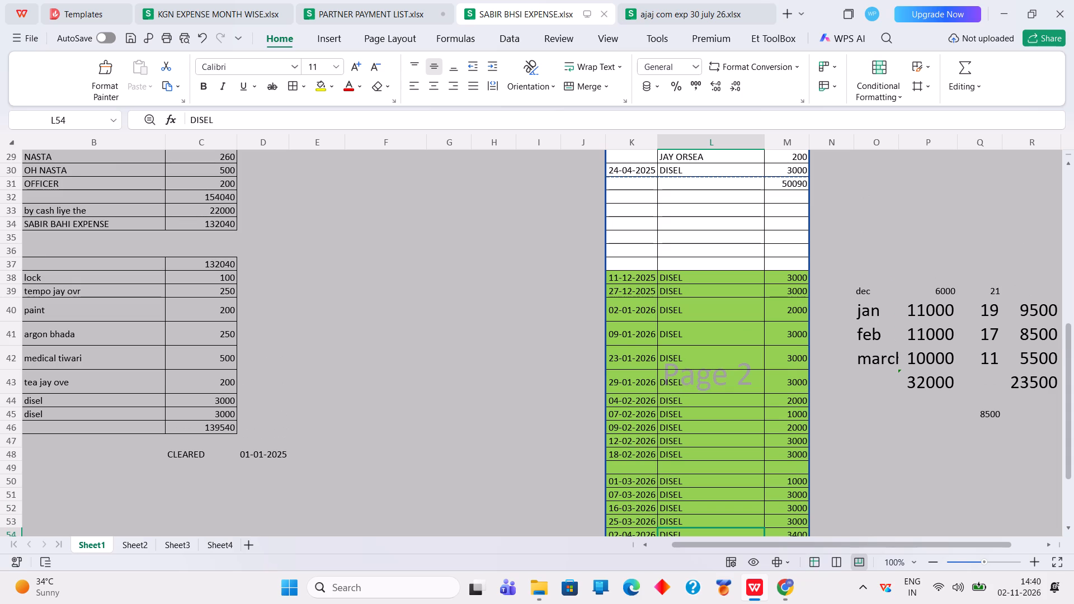
pyautogui.moveTo(634, 279); pyautogui.dragTo(797, 511)
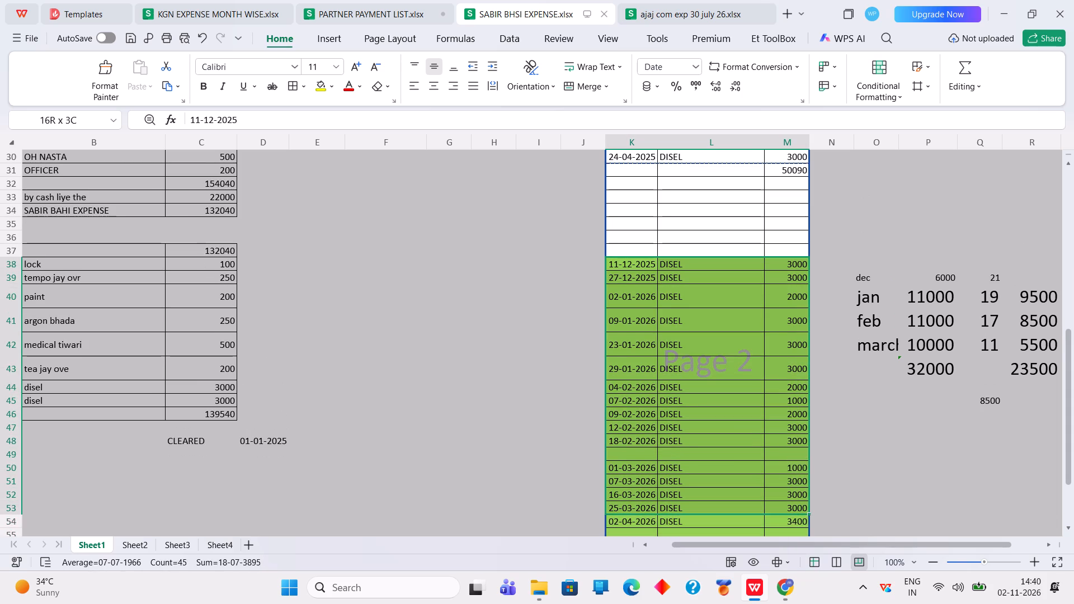
pyautogui.moveTo(797, 511); pyautogui.dragTo(800, 520)
pyautogui.moveTo(1070, 386); pyautogui.dragTo(1073, 403)
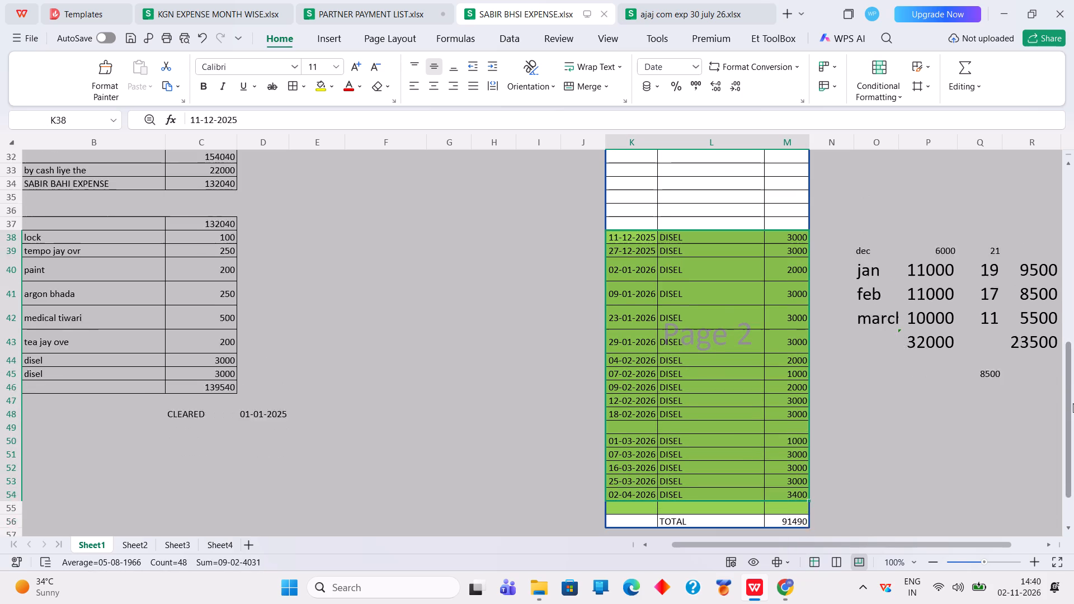
pyautogui.moveTo(1073, 403); pyautogui.dragTo(1073, 407)
pyautogui.click(788, 499)
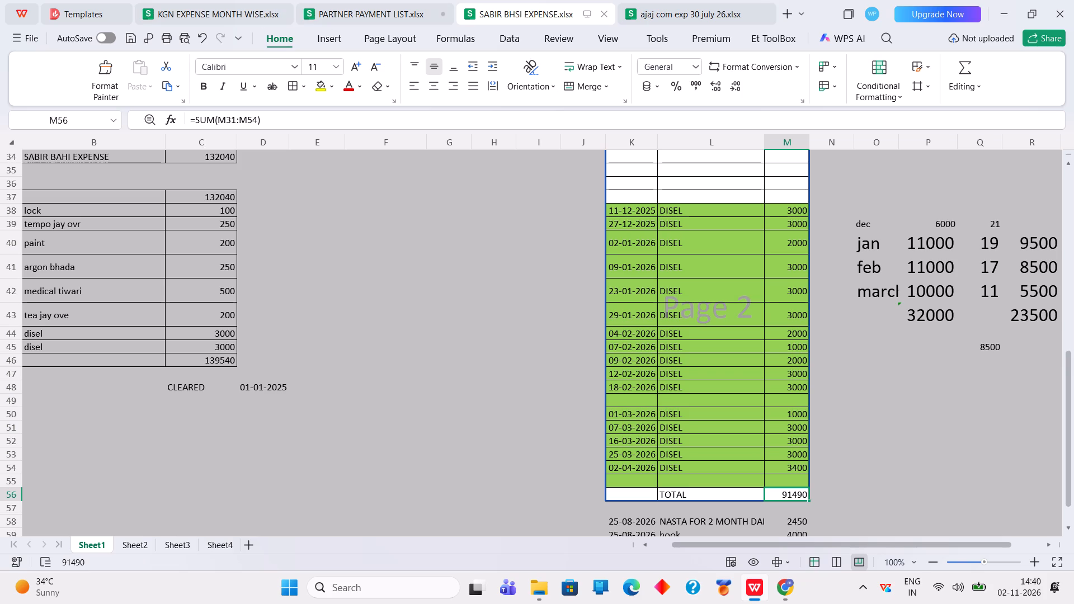
pyautogui.click(1068, 361)
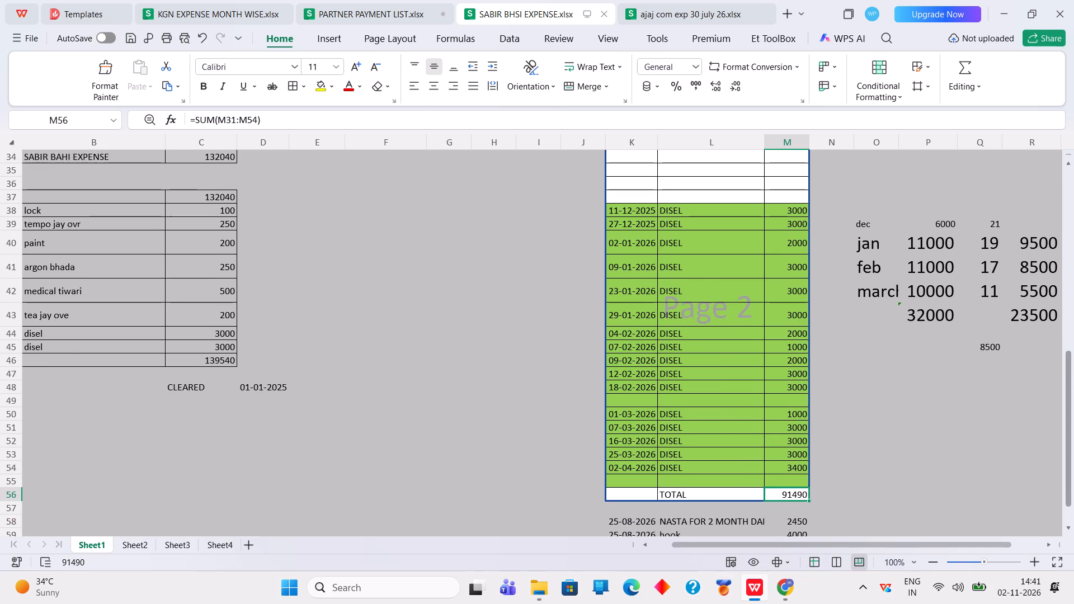
pyautogui.click(213, 13)
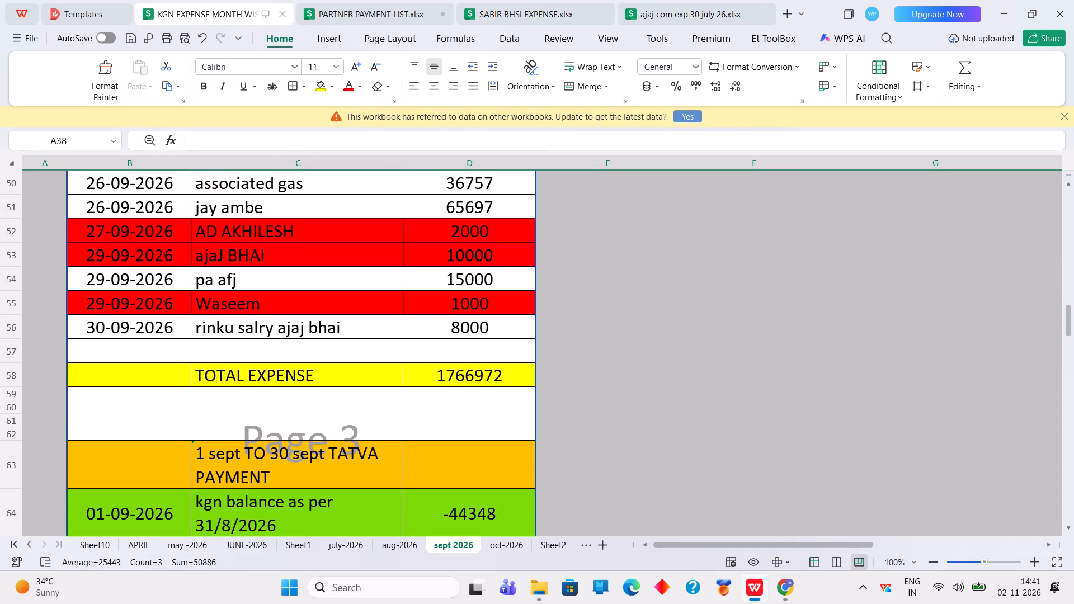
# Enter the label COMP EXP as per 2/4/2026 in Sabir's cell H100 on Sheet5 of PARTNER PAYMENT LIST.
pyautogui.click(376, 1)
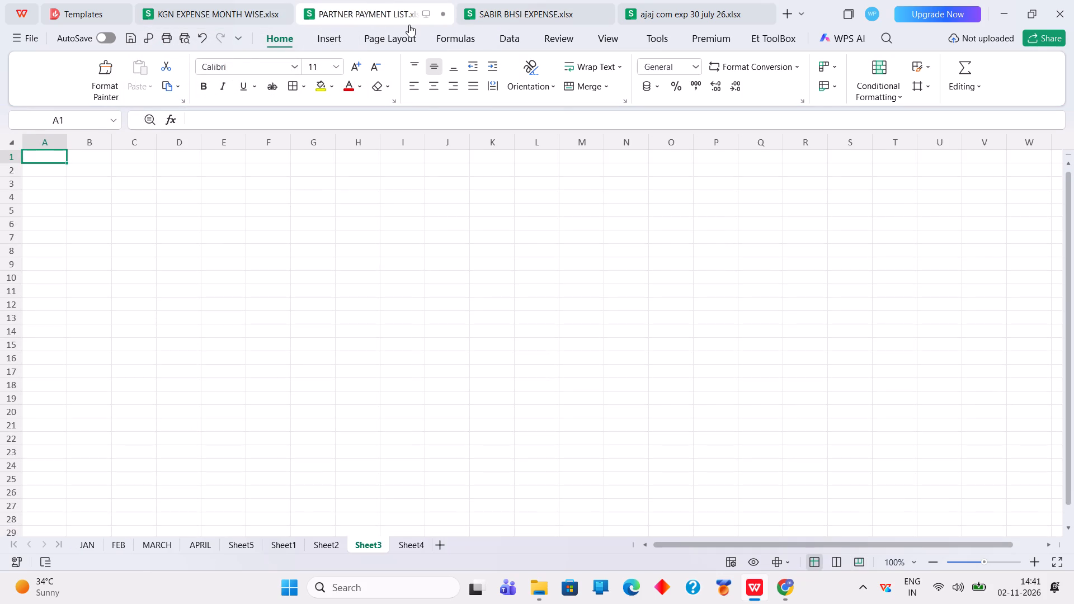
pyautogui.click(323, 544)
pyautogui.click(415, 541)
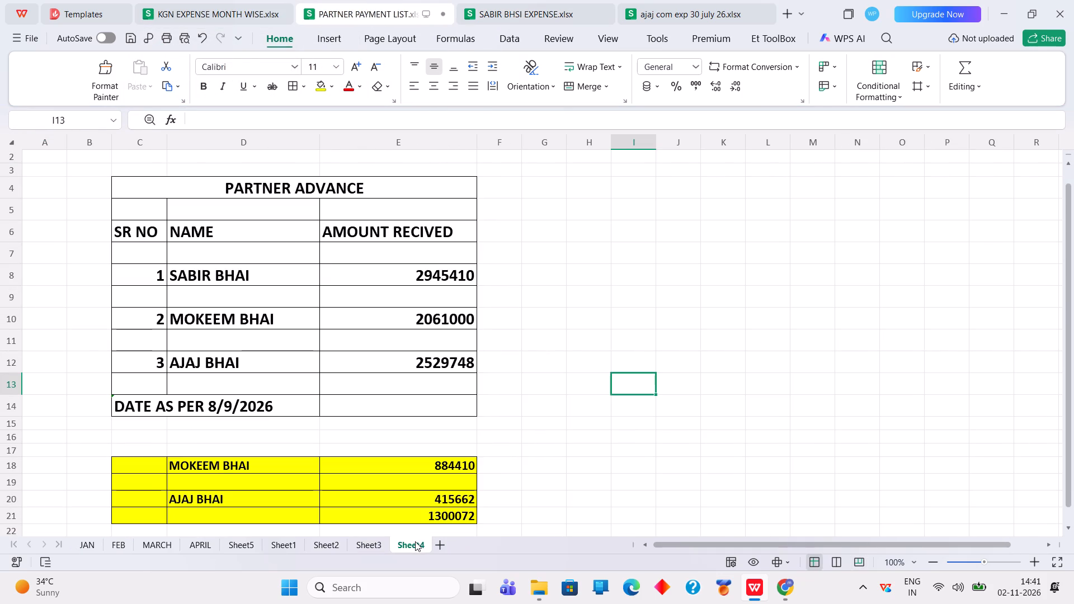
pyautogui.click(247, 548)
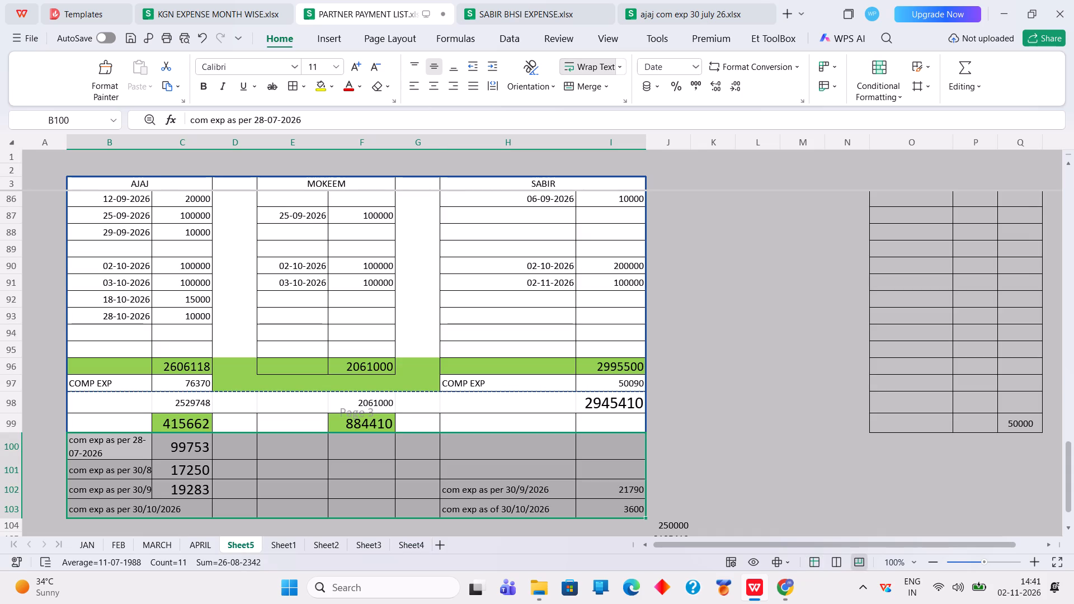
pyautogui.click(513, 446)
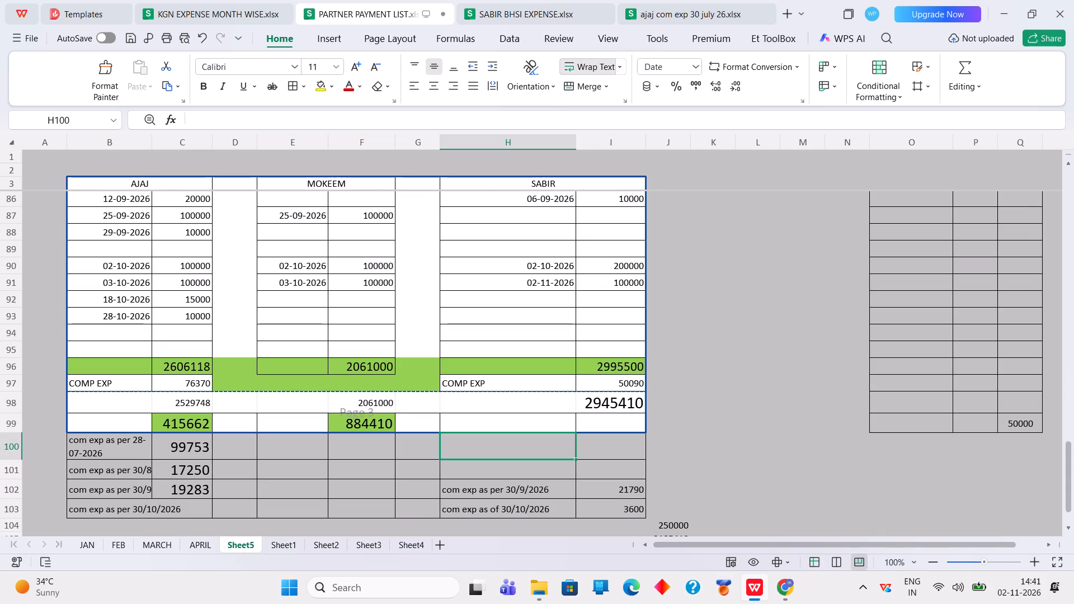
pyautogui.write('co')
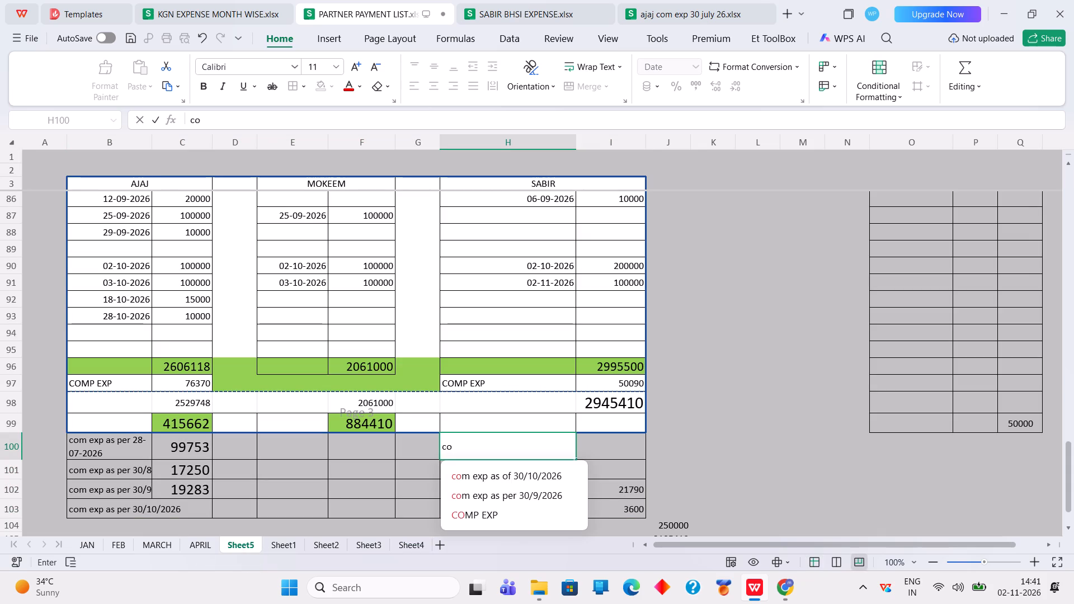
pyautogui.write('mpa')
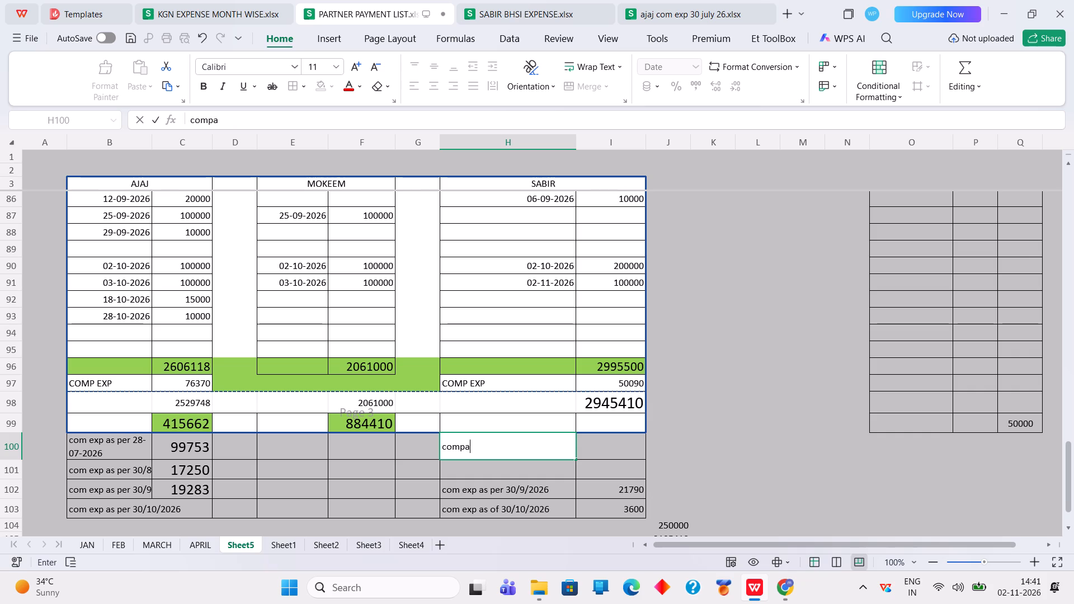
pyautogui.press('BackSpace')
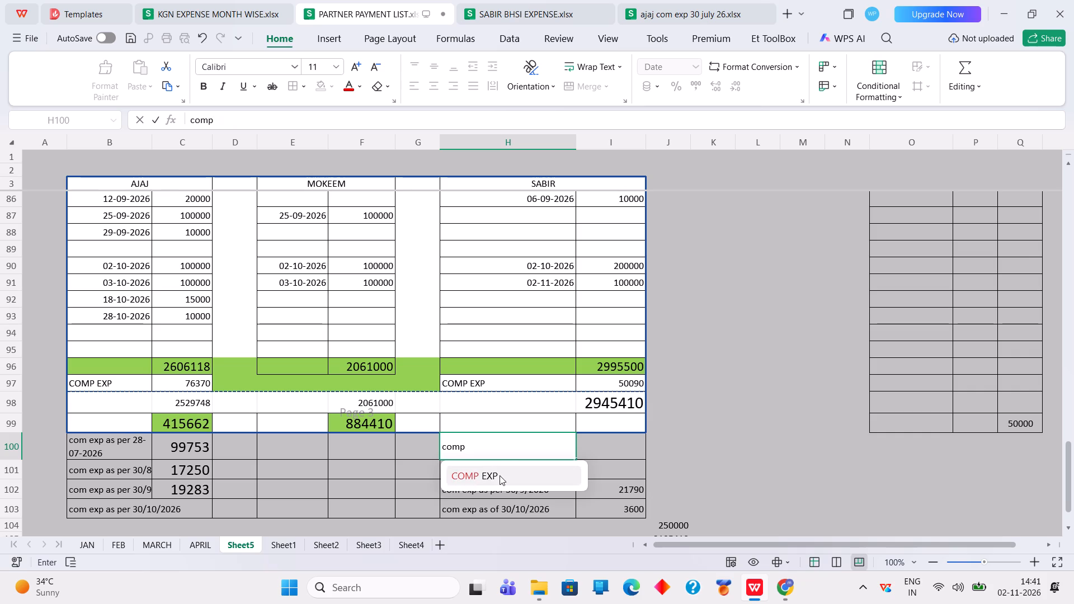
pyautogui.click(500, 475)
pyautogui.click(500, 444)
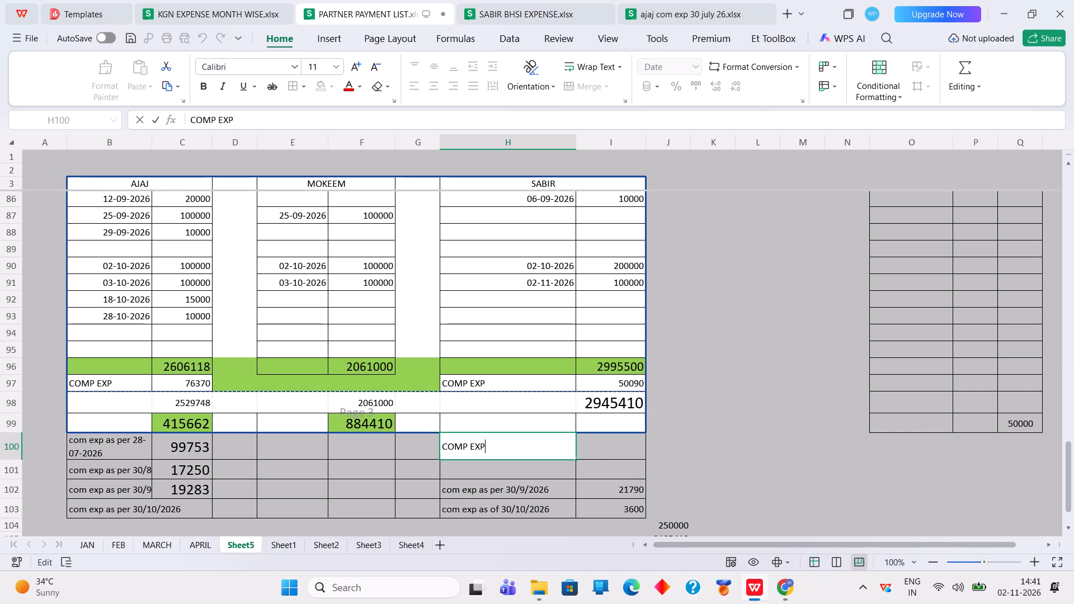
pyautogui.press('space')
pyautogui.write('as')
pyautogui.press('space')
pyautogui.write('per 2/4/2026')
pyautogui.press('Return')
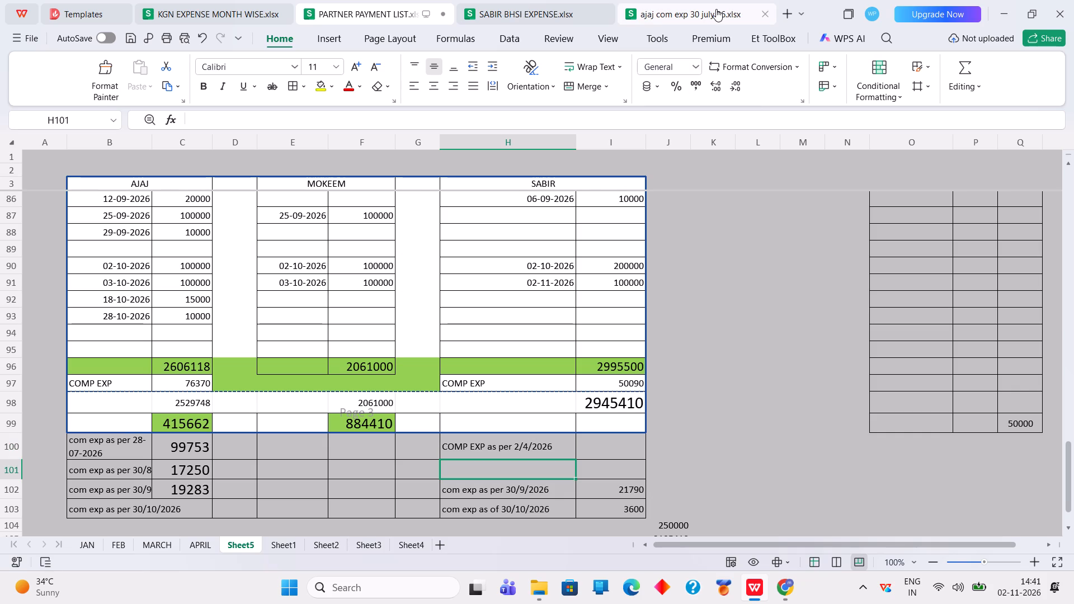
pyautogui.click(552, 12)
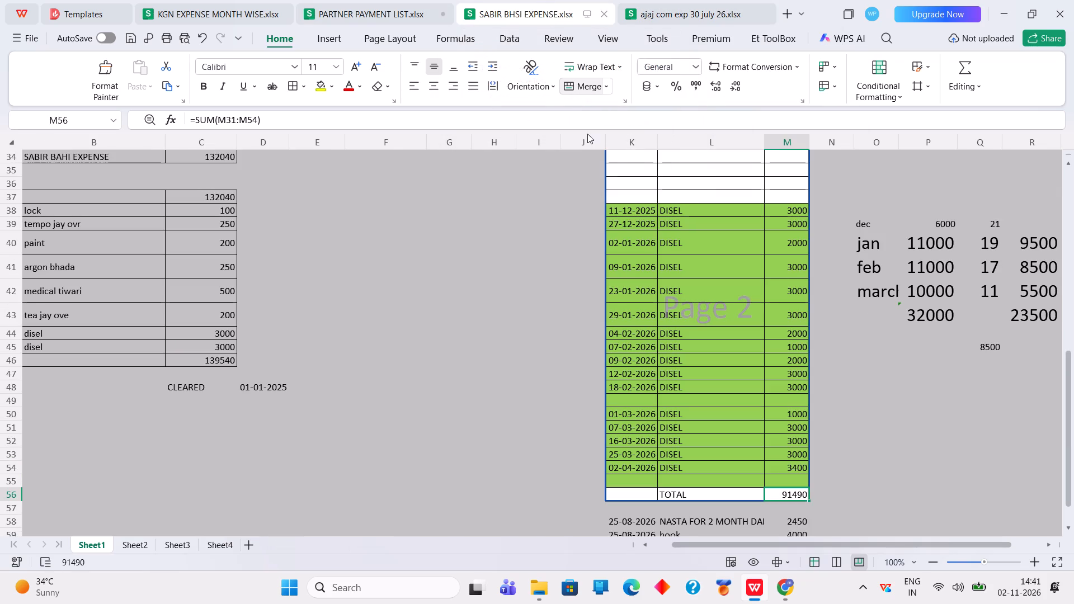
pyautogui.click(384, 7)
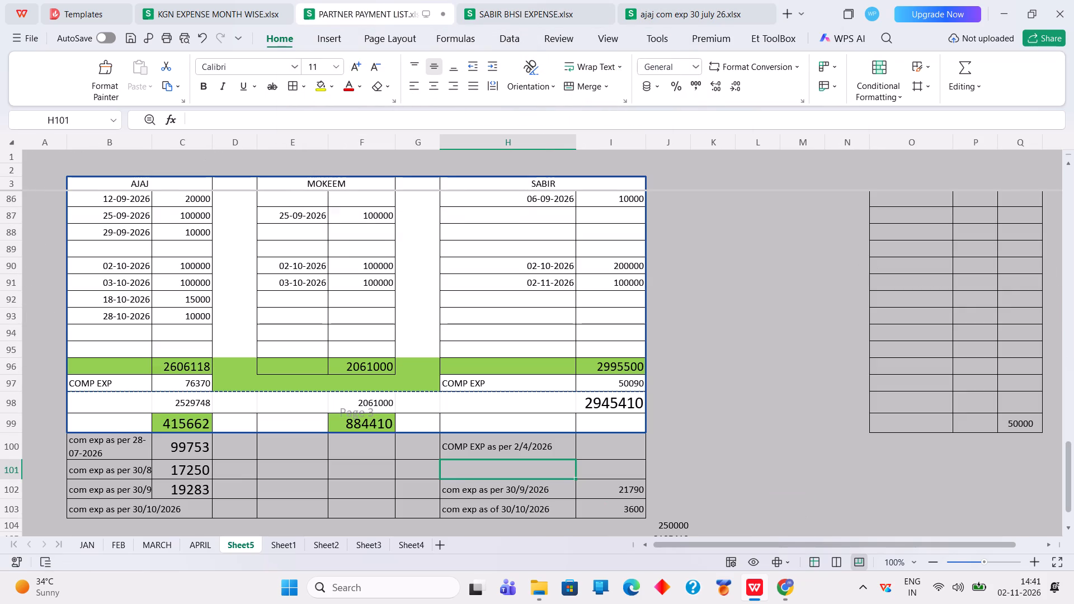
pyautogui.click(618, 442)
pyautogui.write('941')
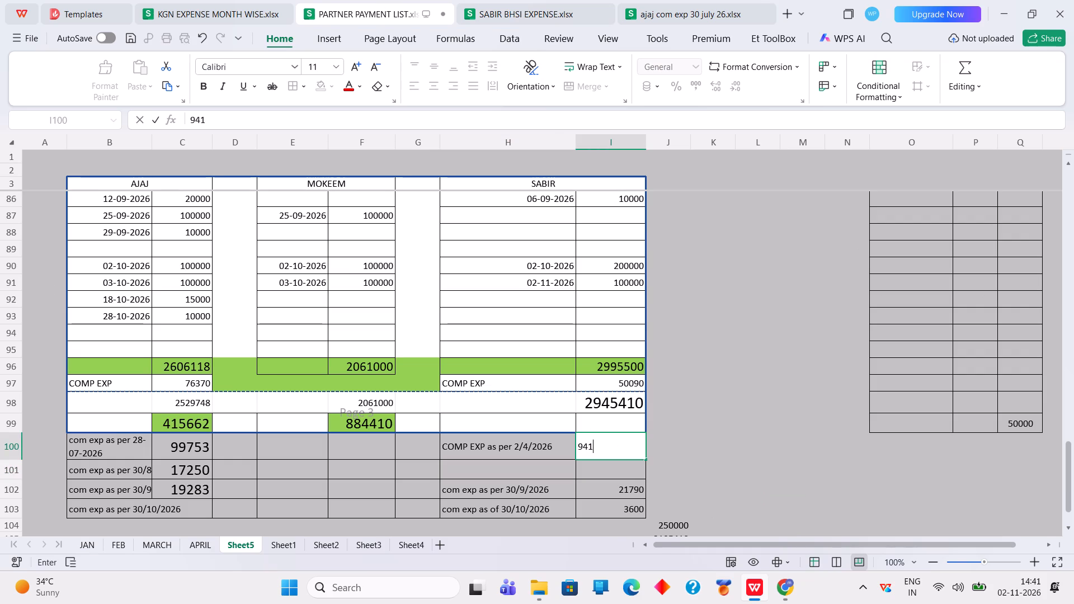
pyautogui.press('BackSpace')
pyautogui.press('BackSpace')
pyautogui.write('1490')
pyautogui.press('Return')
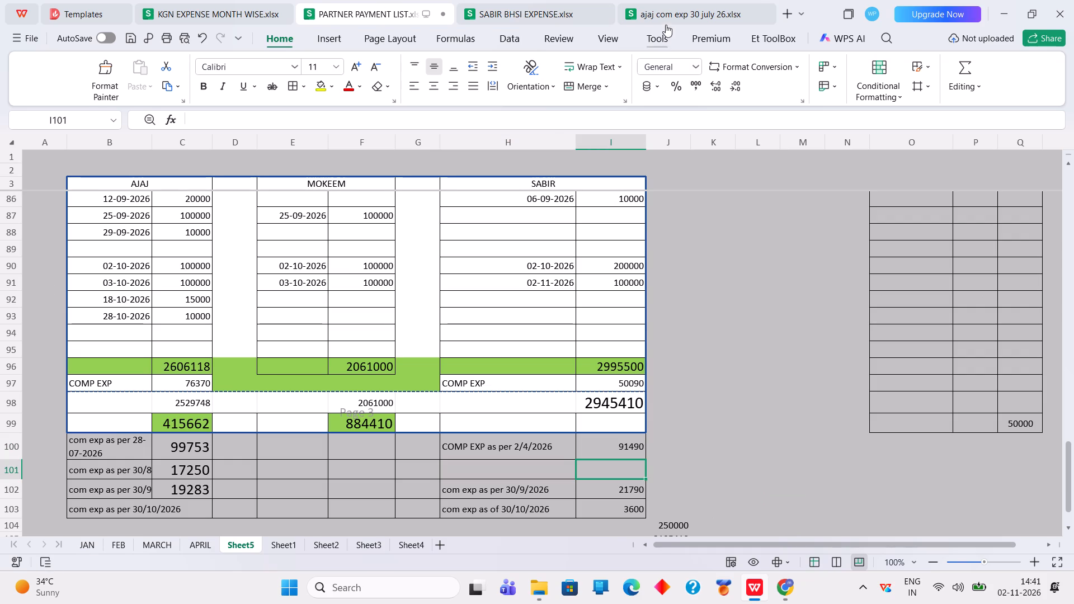
# Examine Sabir's expense entries and totals on Sheet1, Sheet2 and Sheet3 of SABIR BHSI EXPENSE.
pyautogui.click(535, 10)
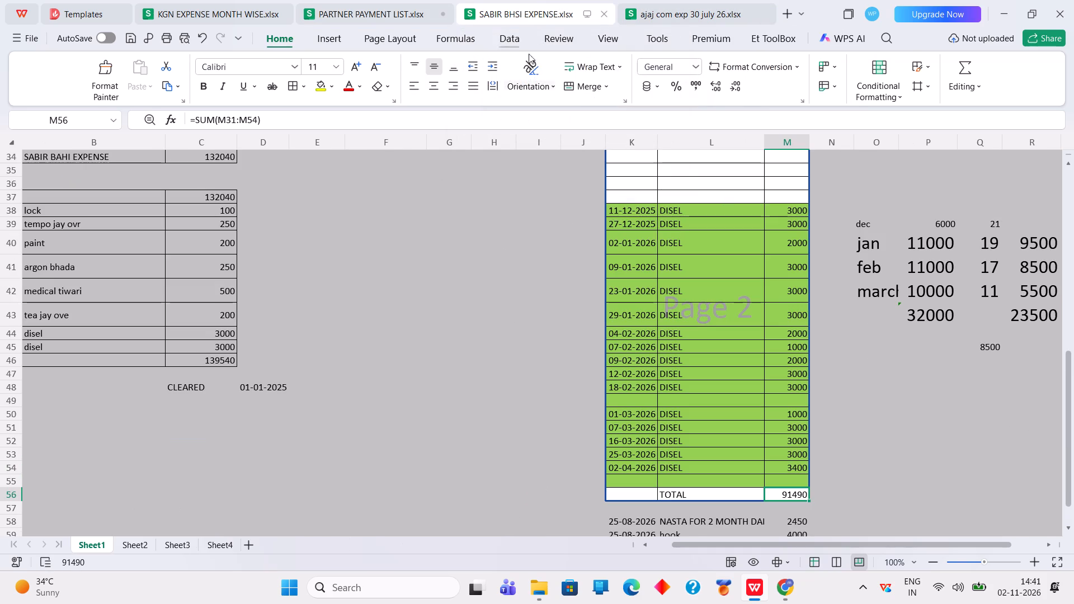
pyautogui.click(135, 545)
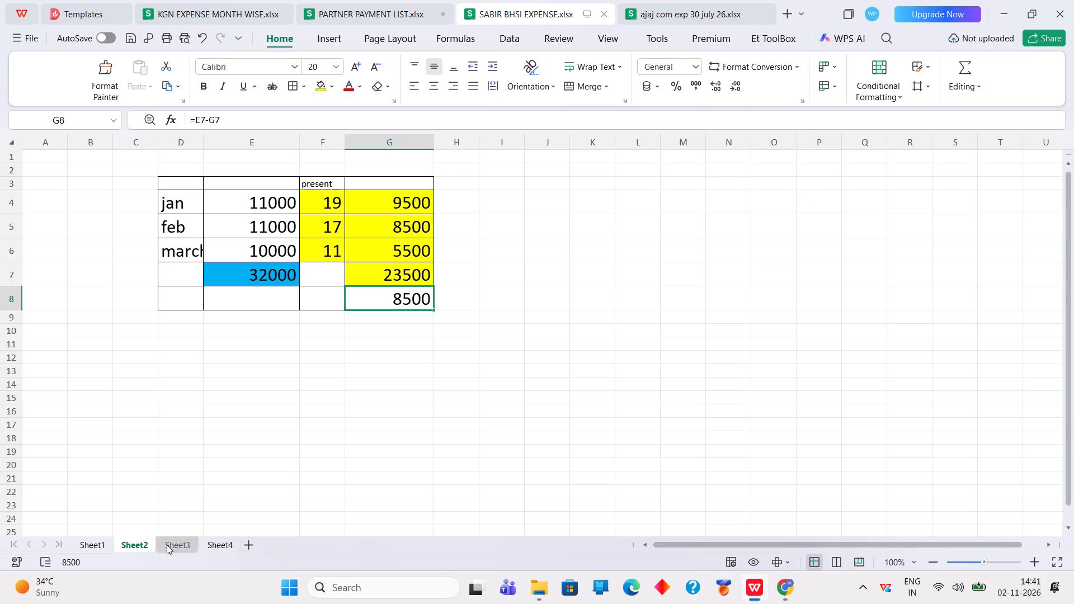
pyautogui.click(169, 545)
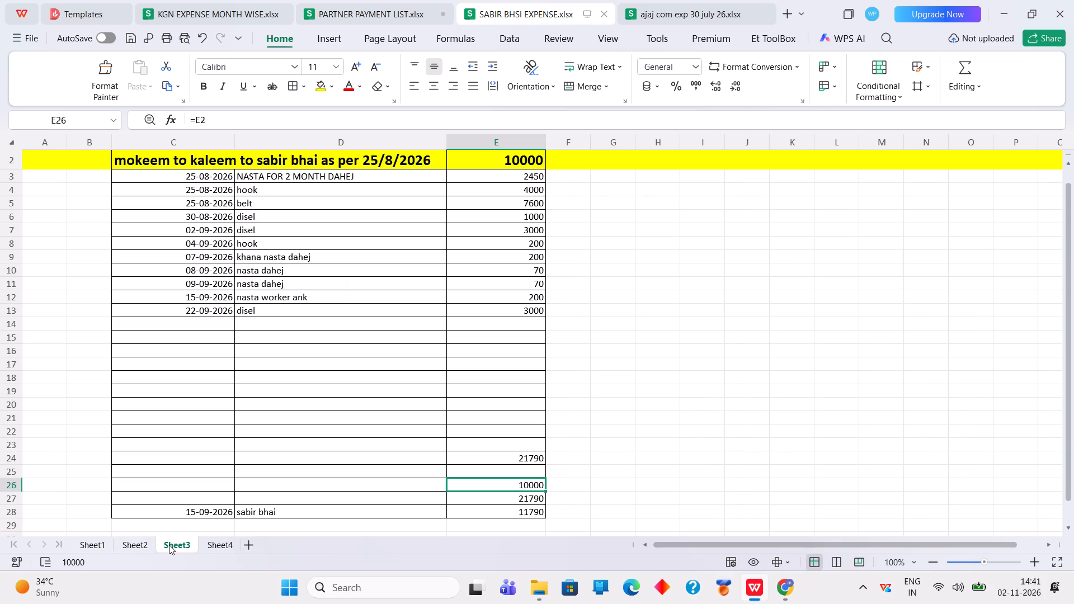
pyautogui.click(130, 542)
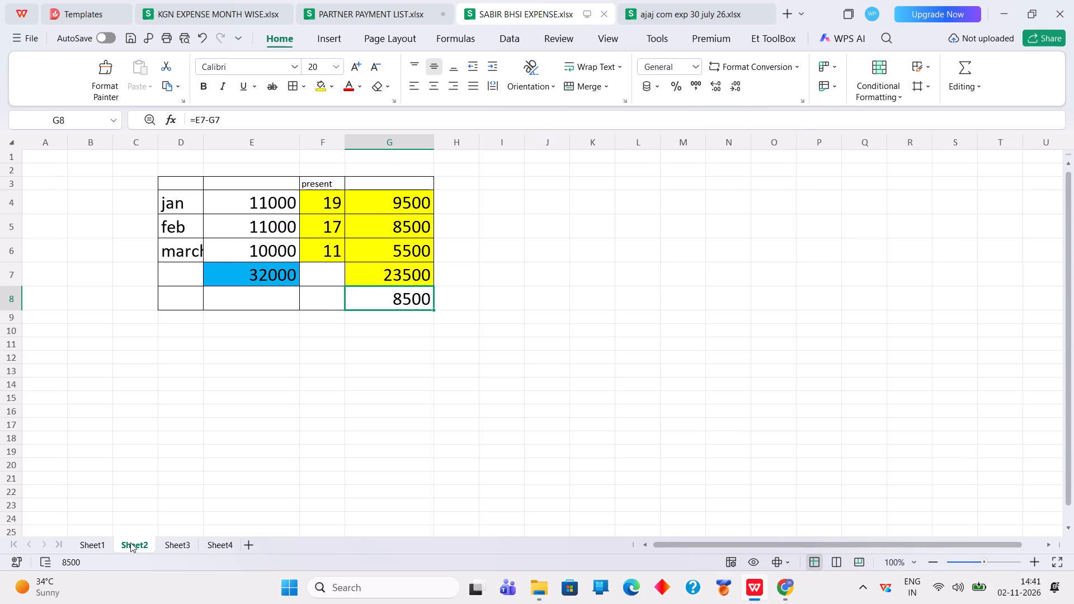
pyautogui.click(92, 537)
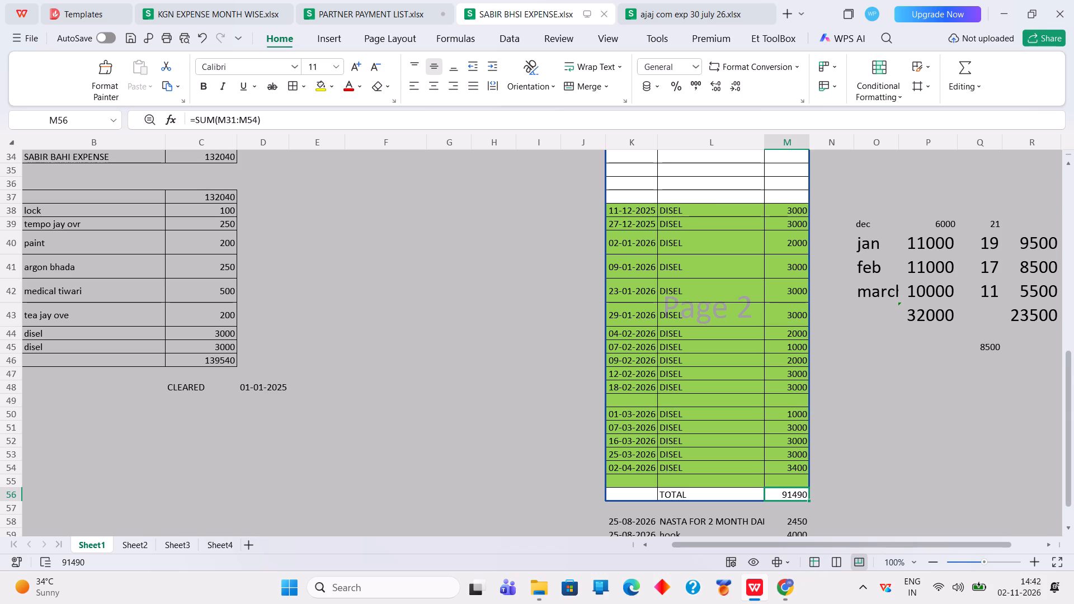
pyautogui.moveTo(1073, 368); pyautogui.dragTo(1073, 399)
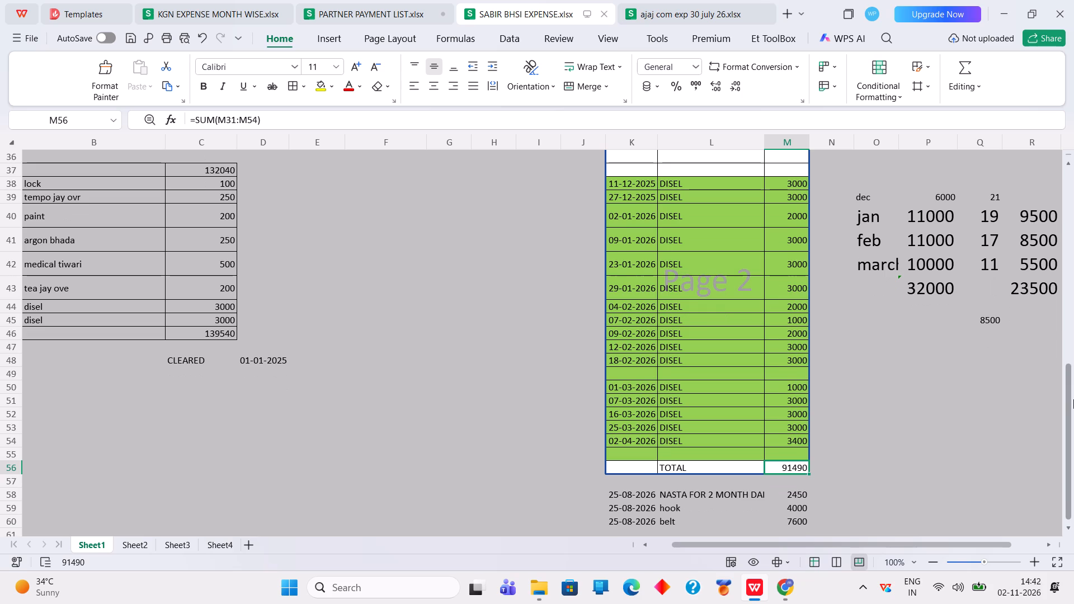
pyautogui.moveTo(1073, 399); pyautogui.dragTo(1073, 364)
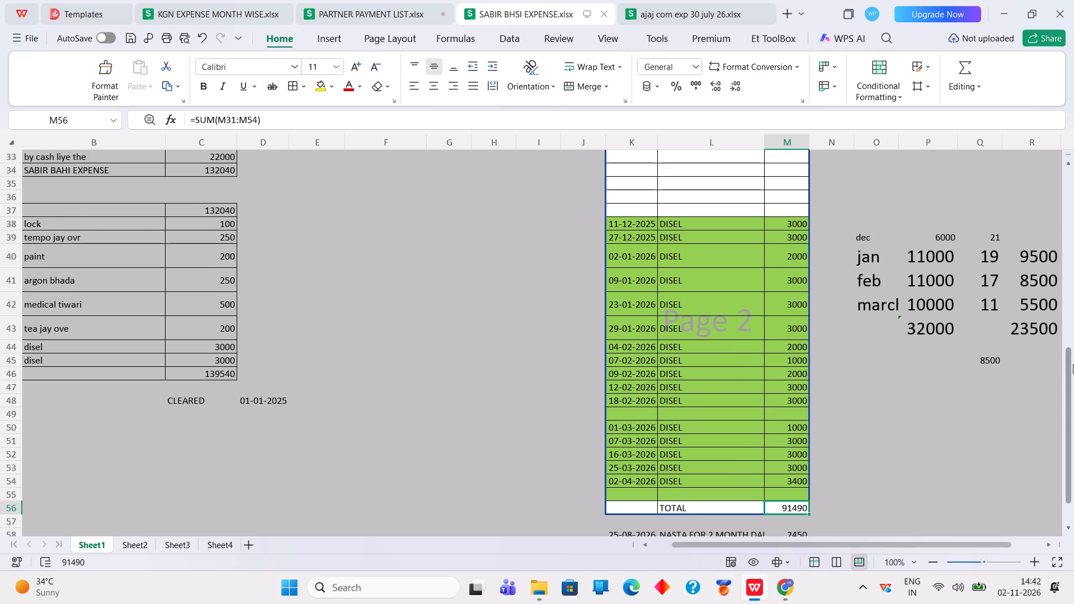
pyautogui.moveTo(1073, 364); pyautogui.dragTo(1072, 416)
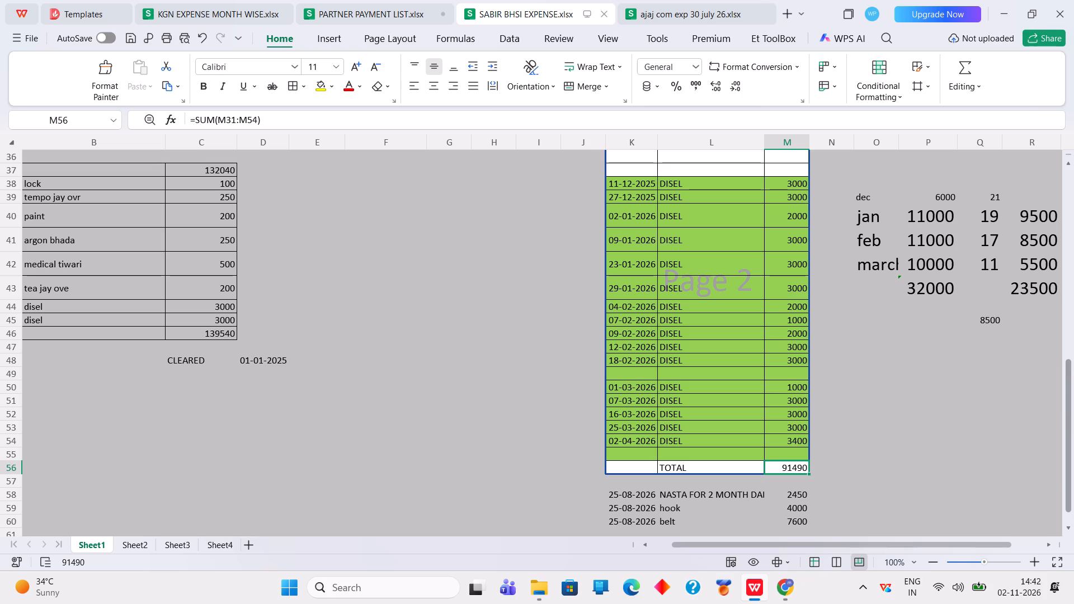
pyautogui.click(127, 543)
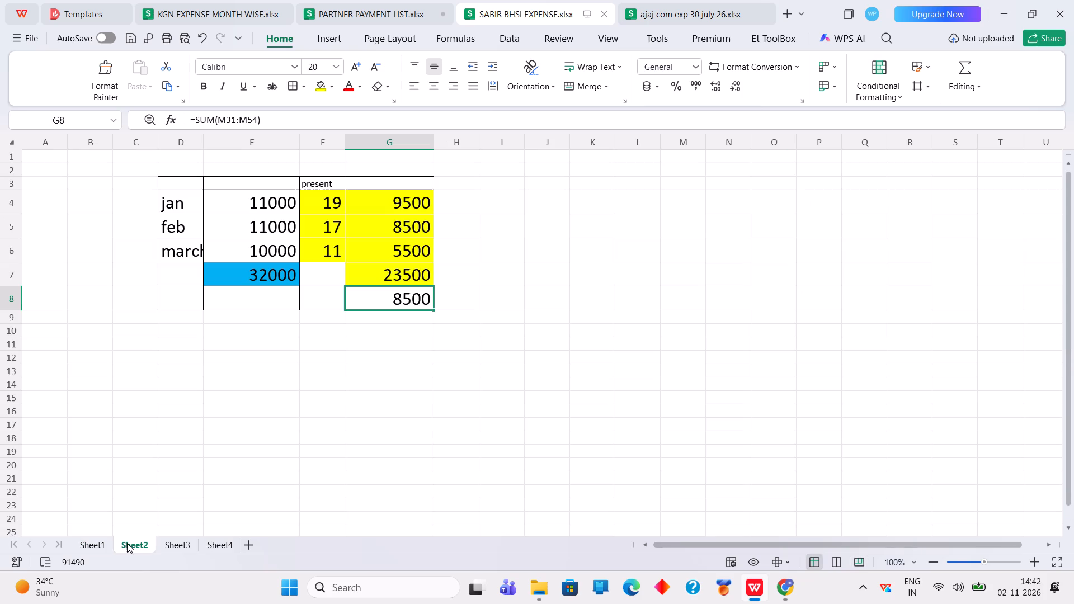
pyautogui.click(173, 547)
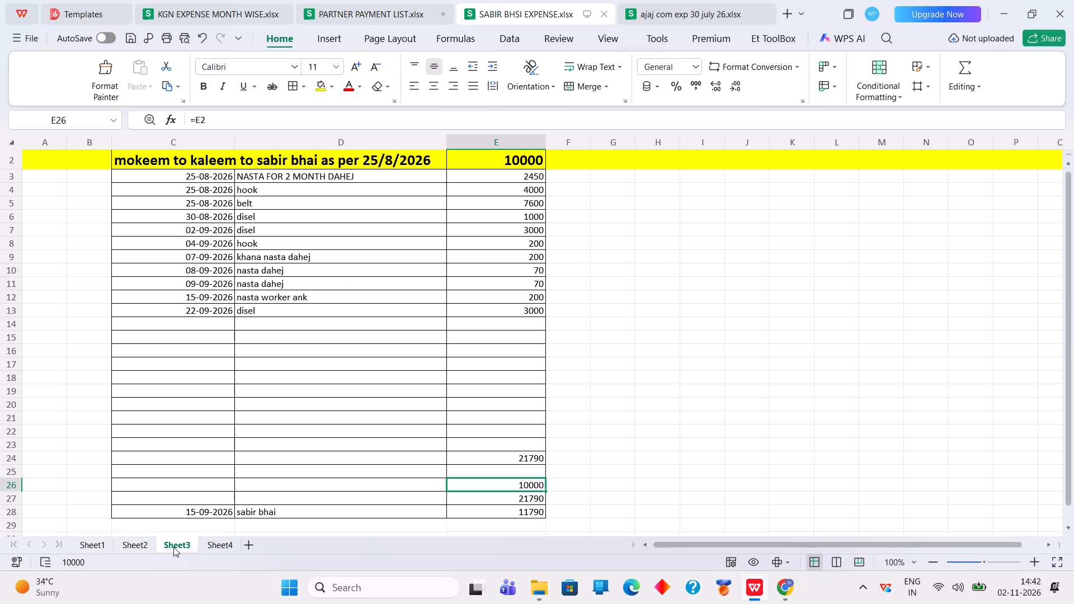
pyautogui.click(141, 550)
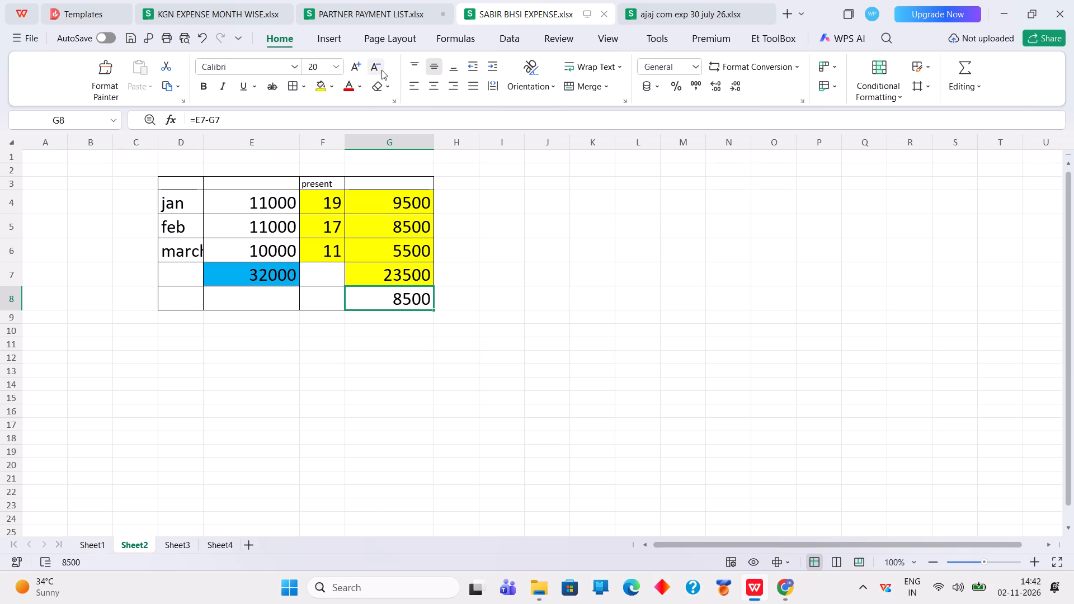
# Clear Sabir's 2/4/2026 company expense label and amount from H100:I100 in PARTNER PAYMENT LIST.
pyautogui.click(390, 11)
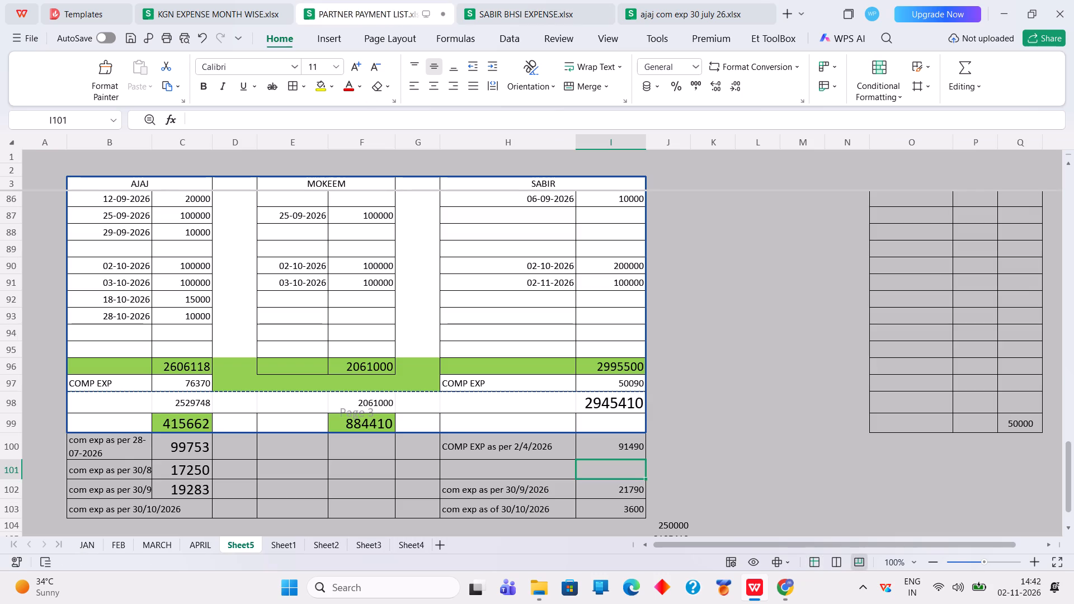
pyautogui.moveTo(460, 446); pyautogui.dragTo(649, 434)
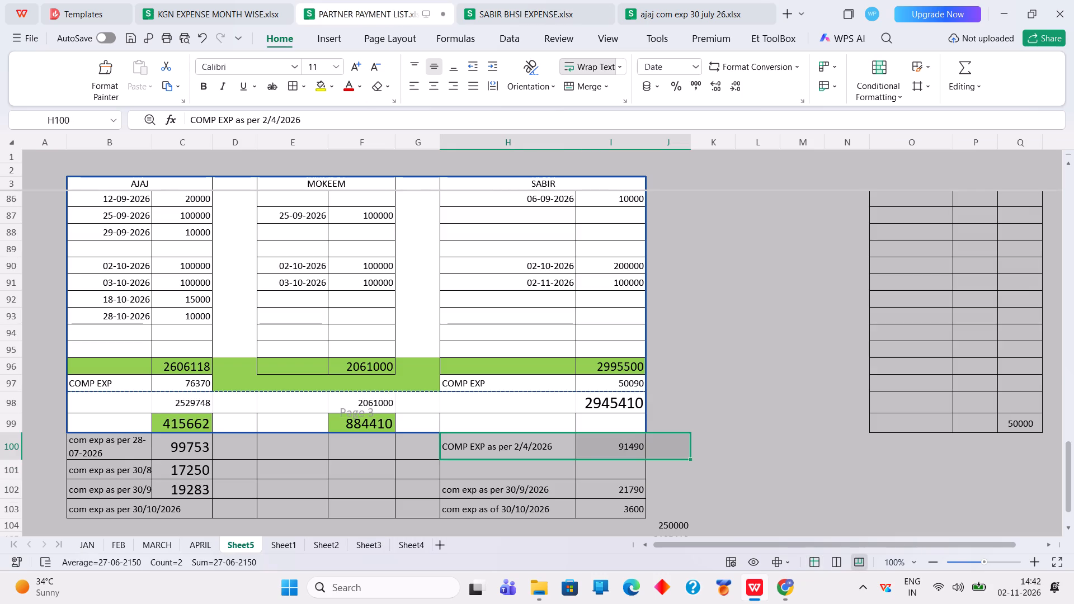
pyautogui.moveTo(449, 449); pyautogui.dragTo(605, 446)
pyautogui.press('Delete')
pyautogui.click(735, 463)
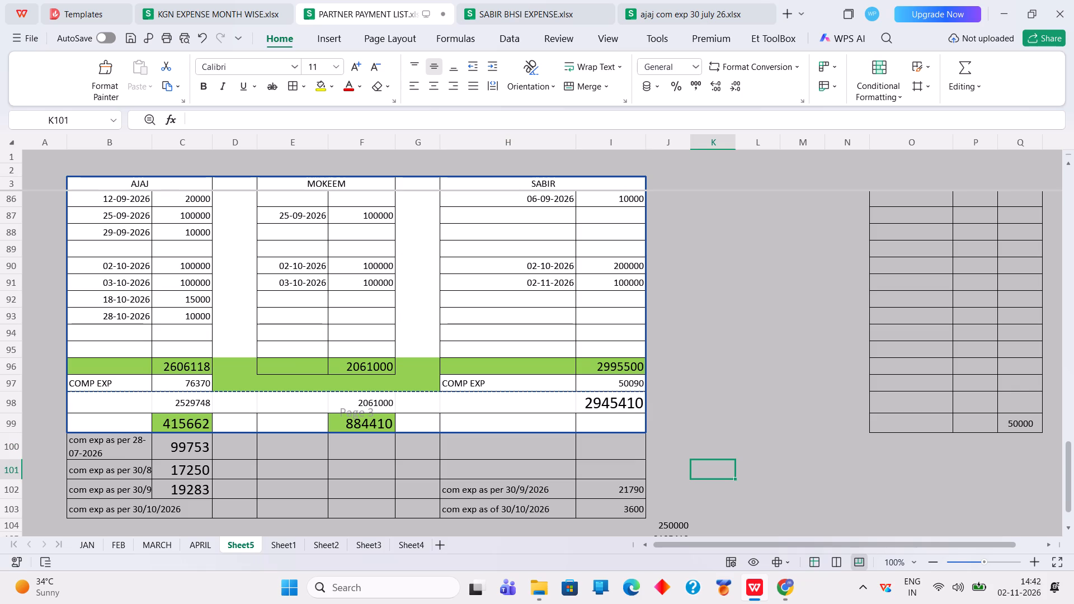
# Save the PARTNER PAYMENT LIST workbook.
pyautogui.hotkey('ctrl', 's')
pyautogui.hotkey('ctrl', 's')
pyautogui.hotkey('ctrl', 's')
pyautogui.hotkey('ctrl', 's')
pyautogui.hotkey('ctrl', 's')
pyautogui.hotkey('ctrl', 's')
pyautogui.hotkey('ctrl', 's')
pyautogui.hotkey('ctrl', 's')
pyautogui.hotkey('ctrl', 's')
pyautogui.hotkey('ctrl', 's')
pyautogui.hotkey('ctrl', 's')
pyautogui.hotkey('ctrl', 's')
pyautogui.hotkey('ctrl', 's')
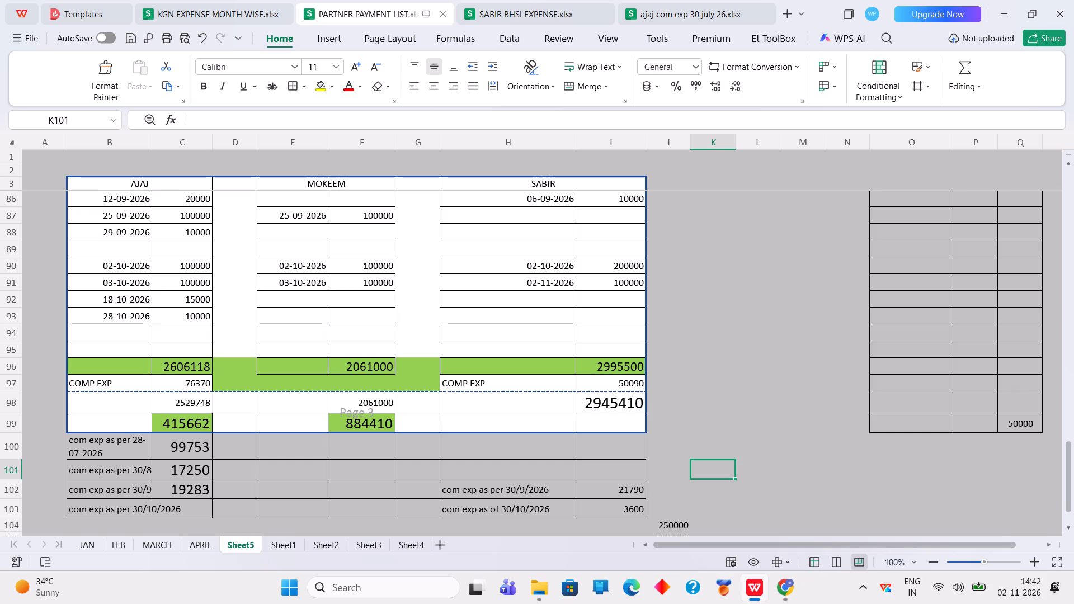
# Insert 10 rows above row 104, below the com exp lines on Sheet5.
pyautogui.click(577, 511)
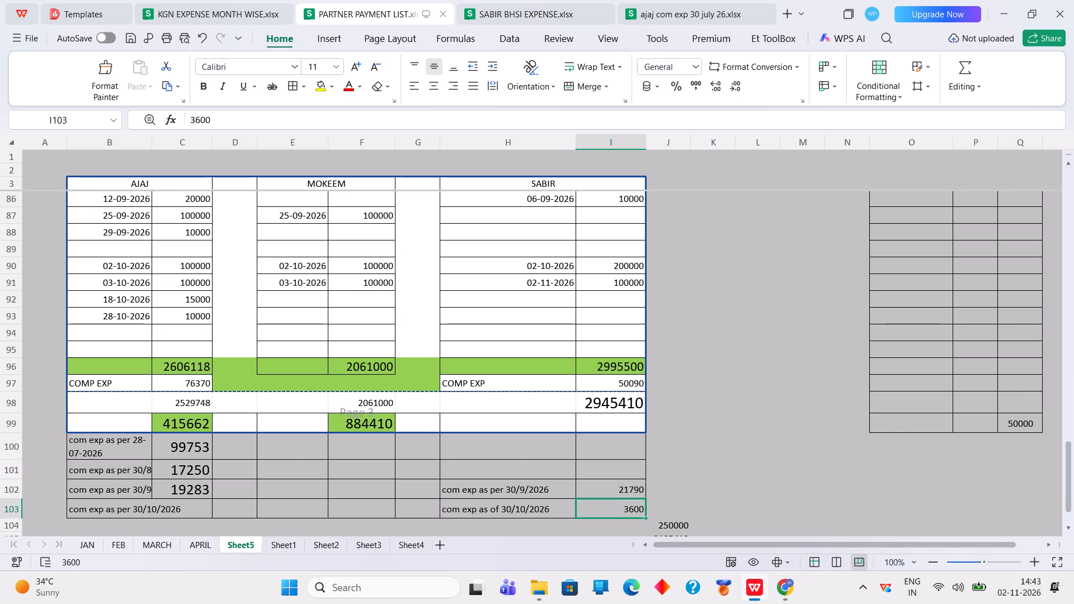
pyautogui.moveTo(136, 504); pyautogui.dragTo(136, 502)
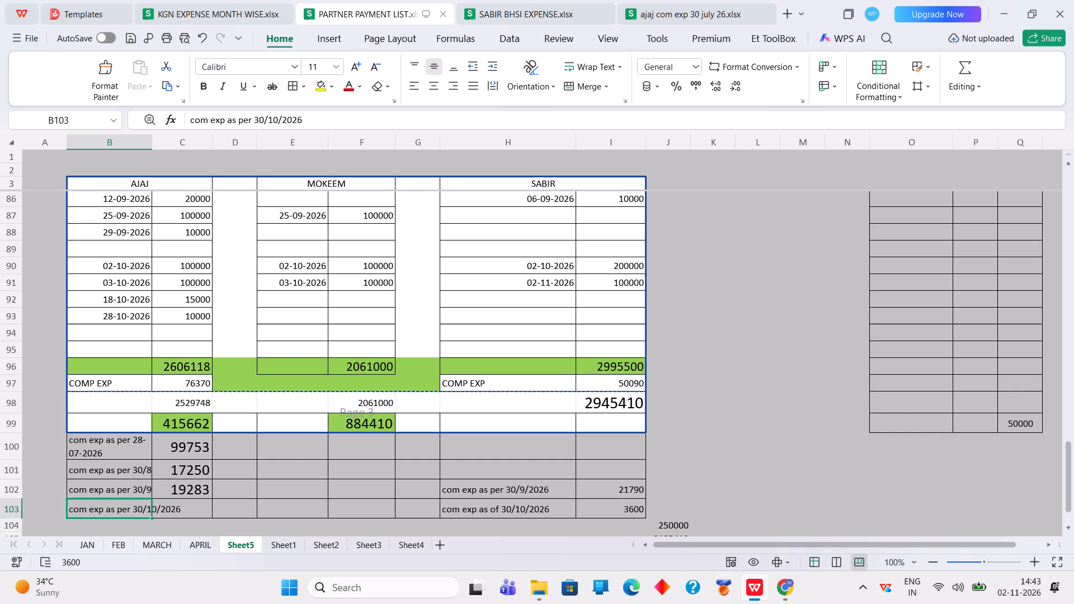
pyautogui.moveTo(136, 502); pyautogui.dragTo(648, 543)
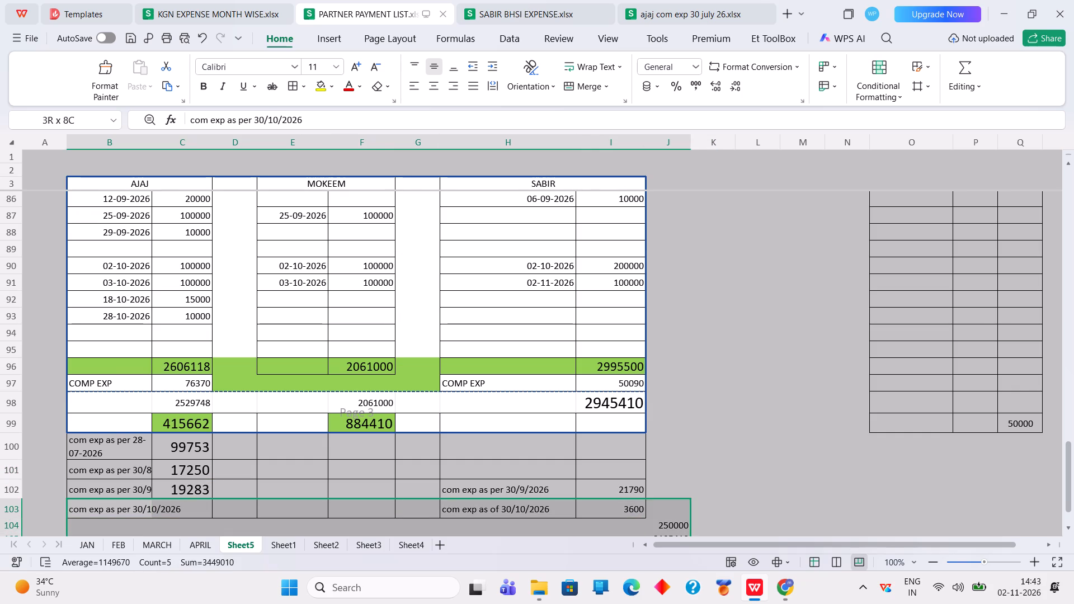
pyautogui.moveTo(648, 543); pyautogui.dragTo(625, 555)
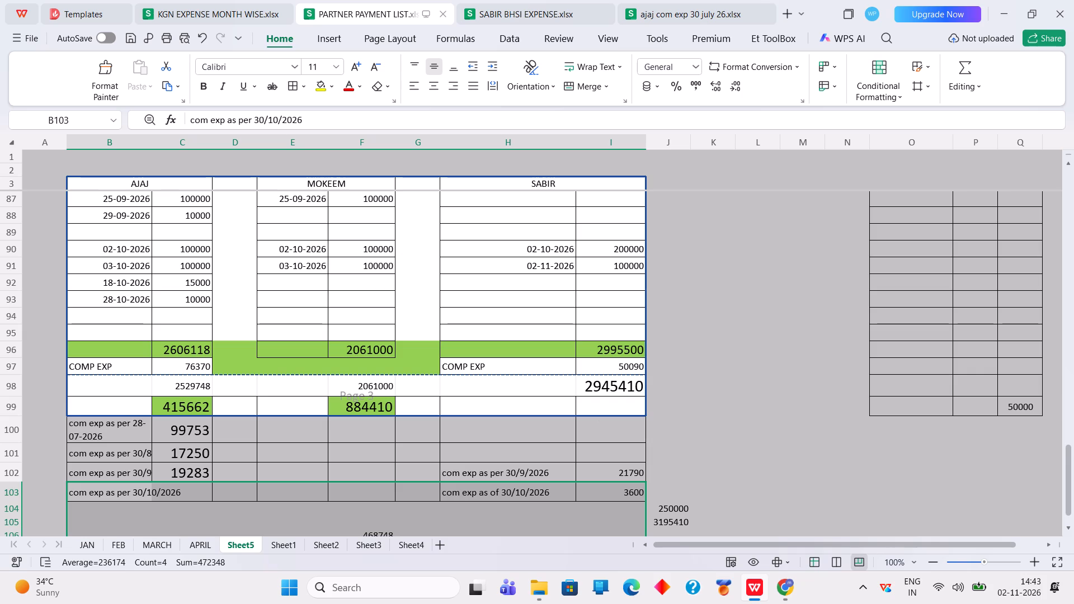
pyautogui.click(608, 515)
pyautogui.rightClick(608, 515)
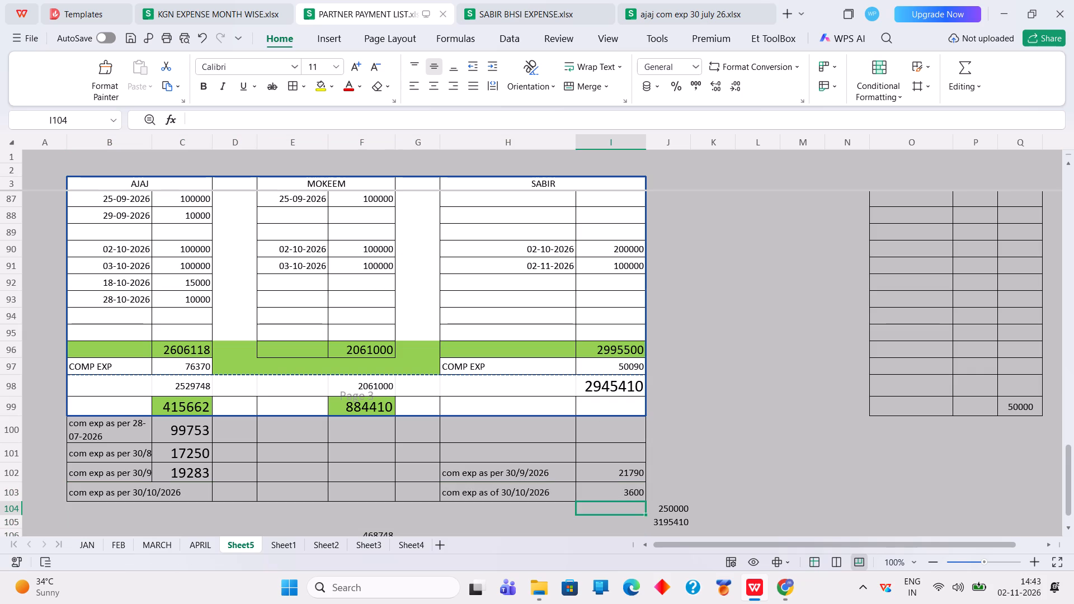
pyautogui.moveTo(616, 508); pyautogui.dragTo(612, 603)
pyautogui.rightClick(612, 603)
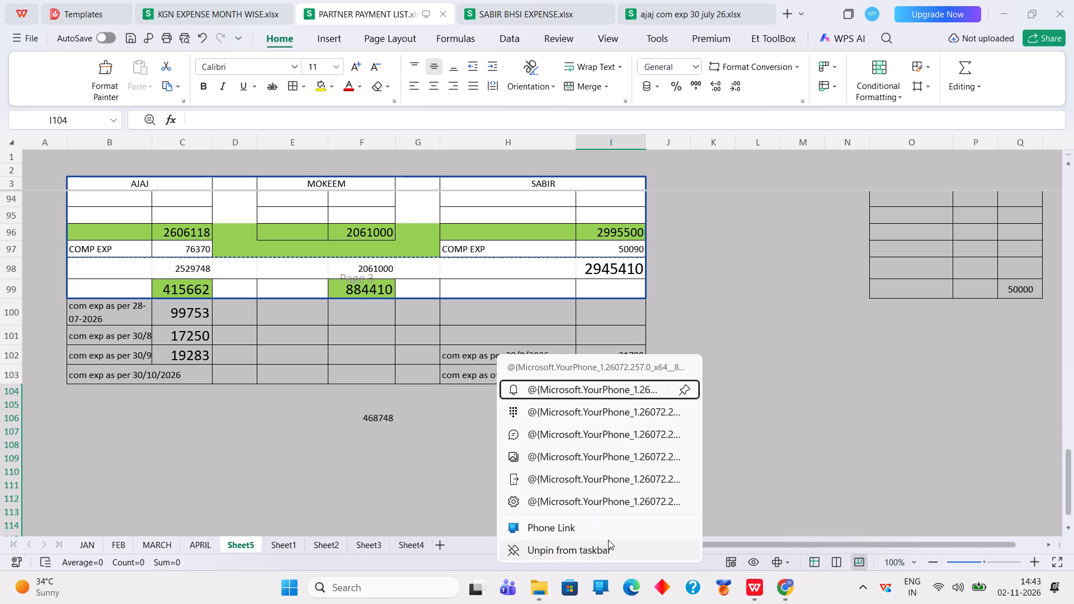
pyautogui.click(783, 430)
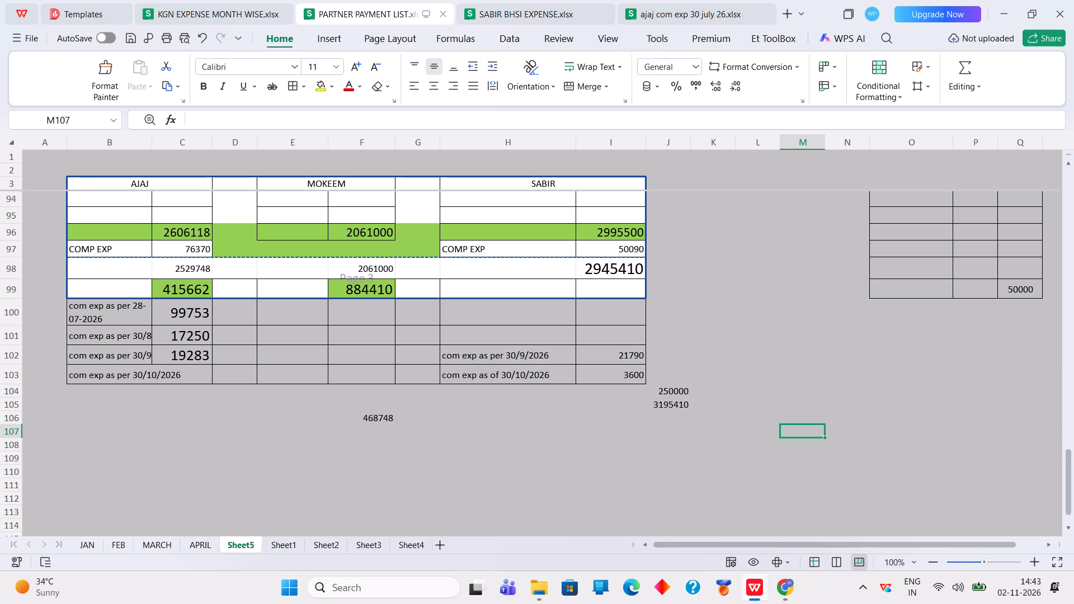
pyautogui.moveTo(606, 390); pyautogui.dragTo(606, 514)
pyautogui.rightClick(606, 514)
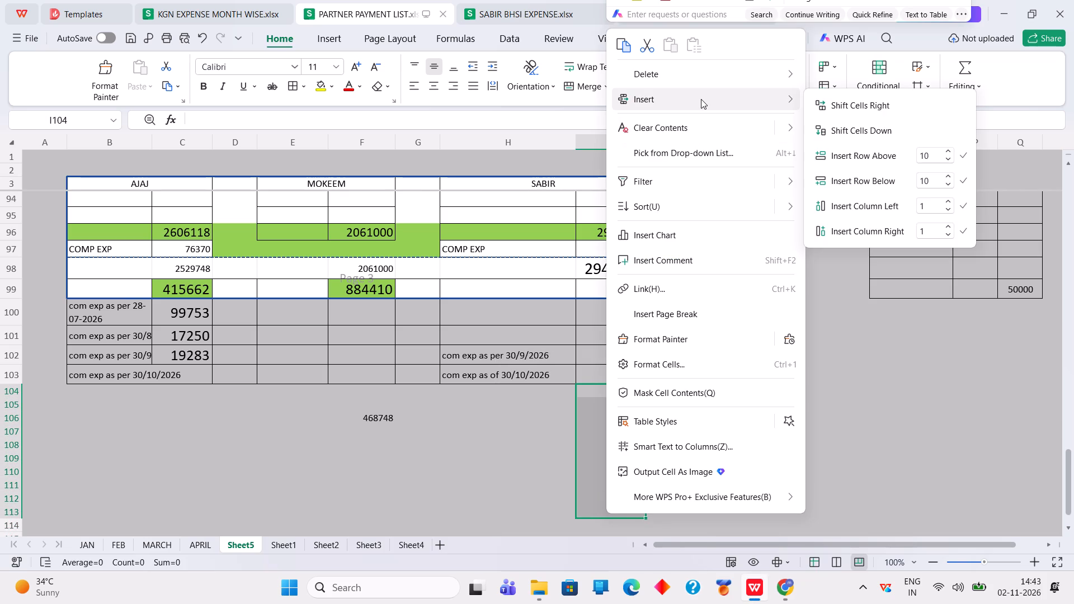
pyautogui.click(877, 162)
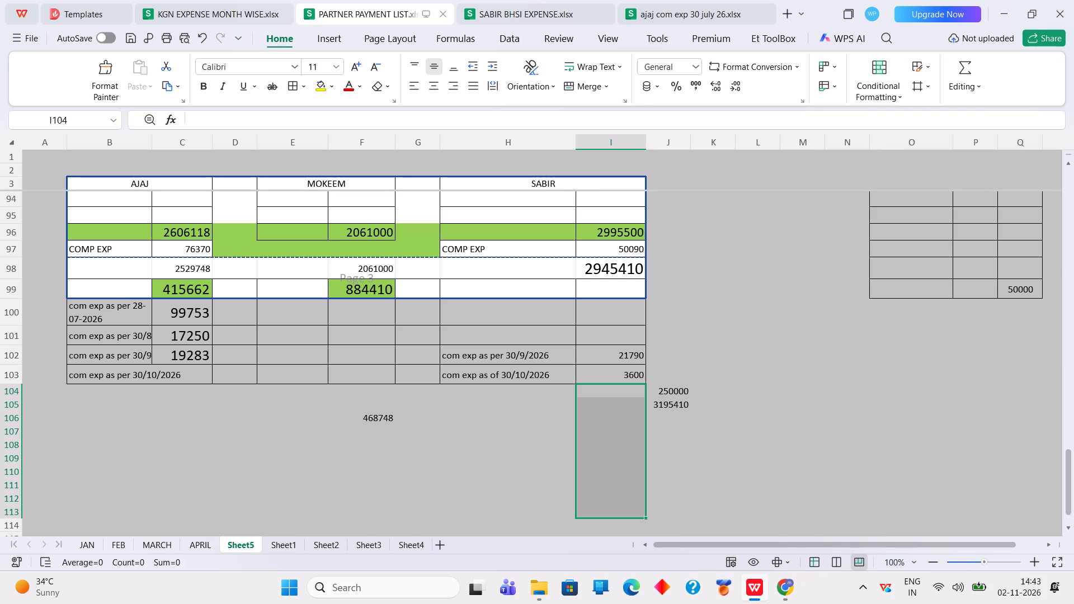
# Apply all borders to the company expense block from B100 through column I, including the blank inserted rows.
pyautogui.moveTo(124, 315); pyautogui.dragTo(296, 383)
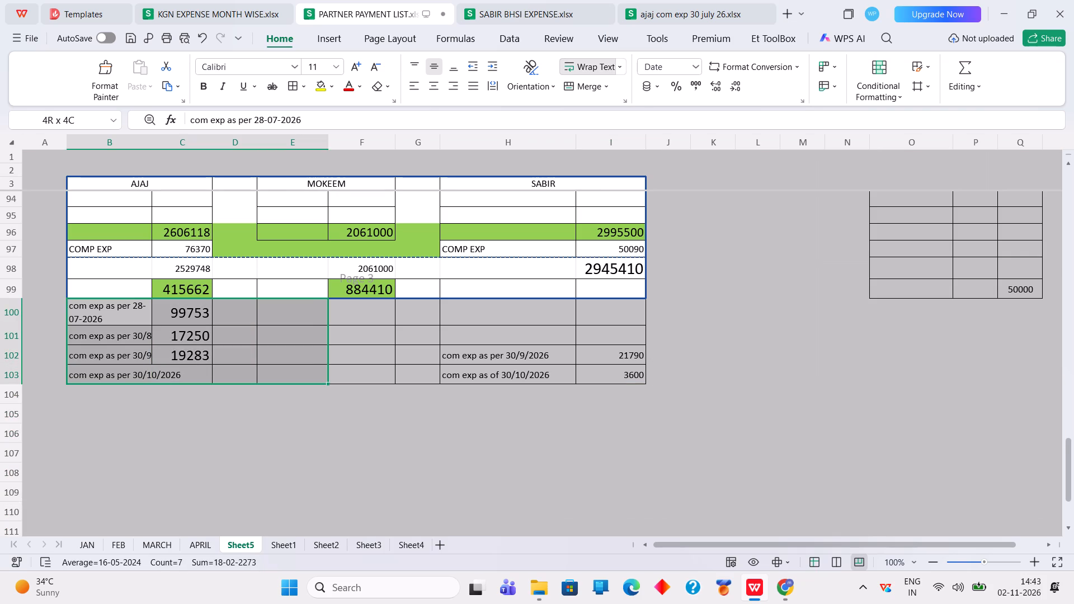
pyautogui.moveTo(296, 383); pyautogui.dragTo(588, 529)
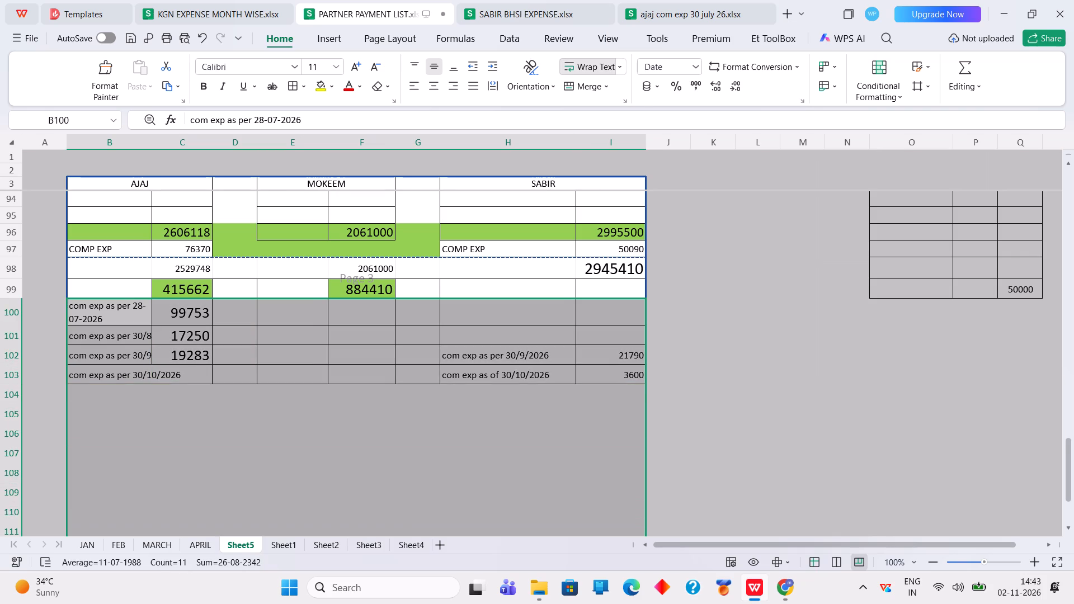
pyautogui.click(290, 81)
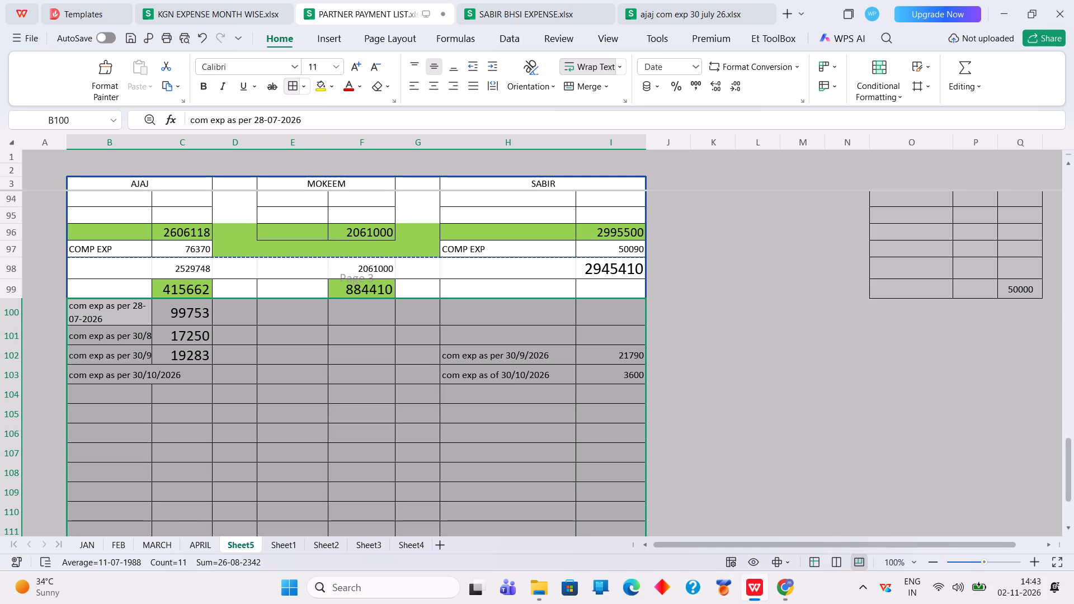
# Wrap the text in column B so Ajaj's com exp labels fit their cells.
pyautogui.click(129, 137)
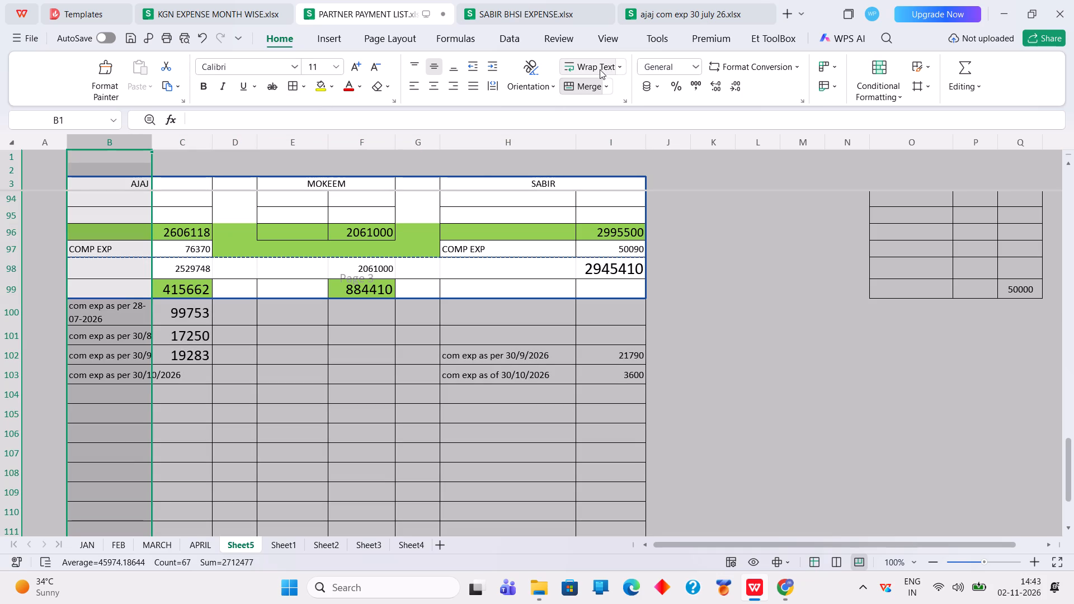
pyautogui.click(600, 69)
pyautogui.click(552, 331)
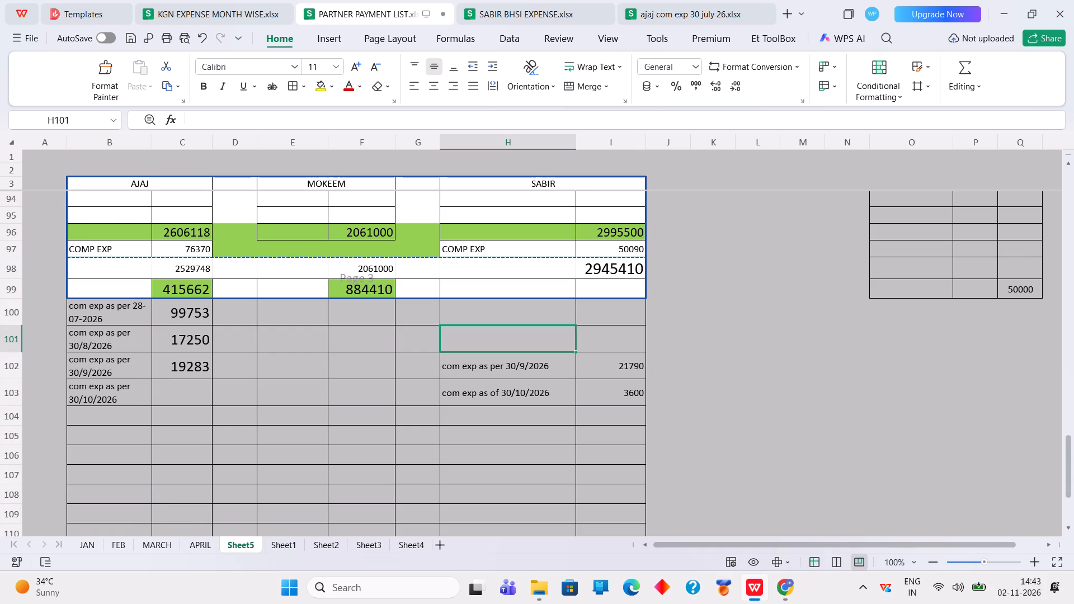
pyautogui.click(468, 370)
pyautogui.click(524, 361)
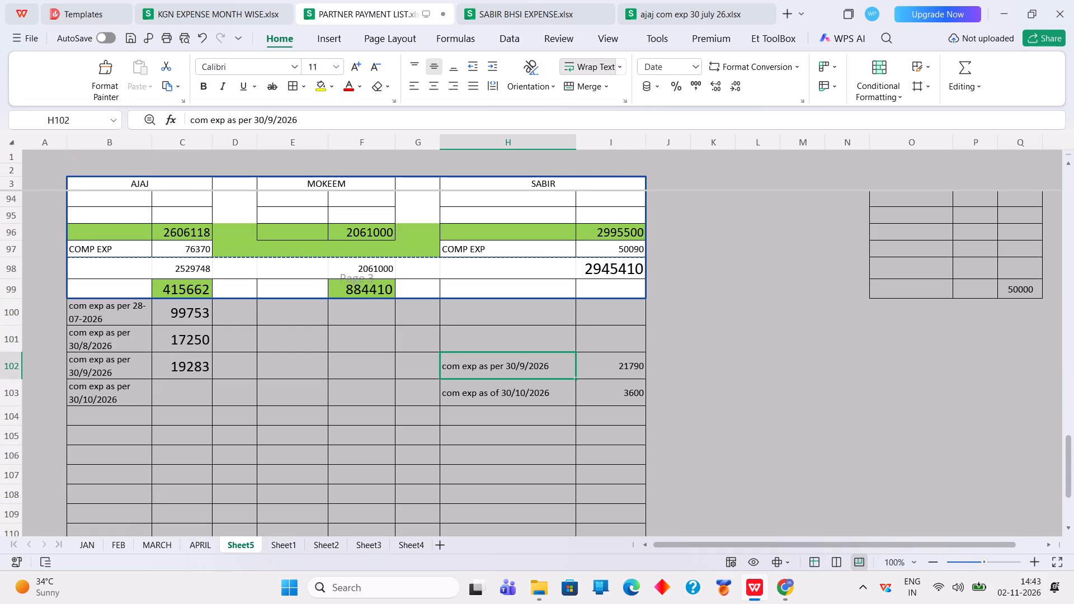
pyautogui.click(610, 405)
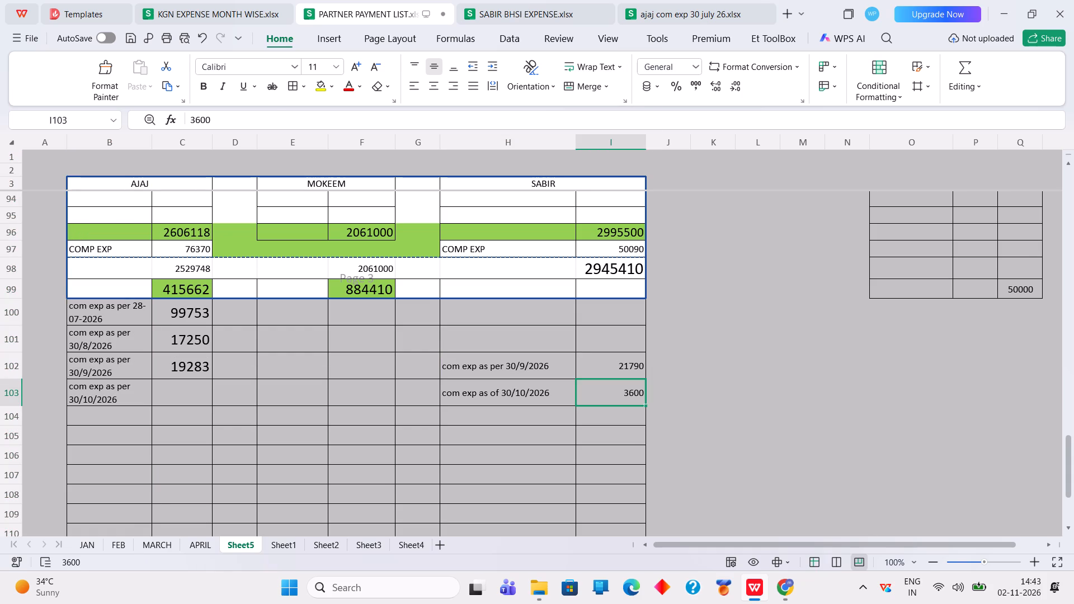
# Enter the label "com exp as per 30/11/2026" for Ajaj in B104.
pyautogui.click(107, 419)
pyautogui.write('co')
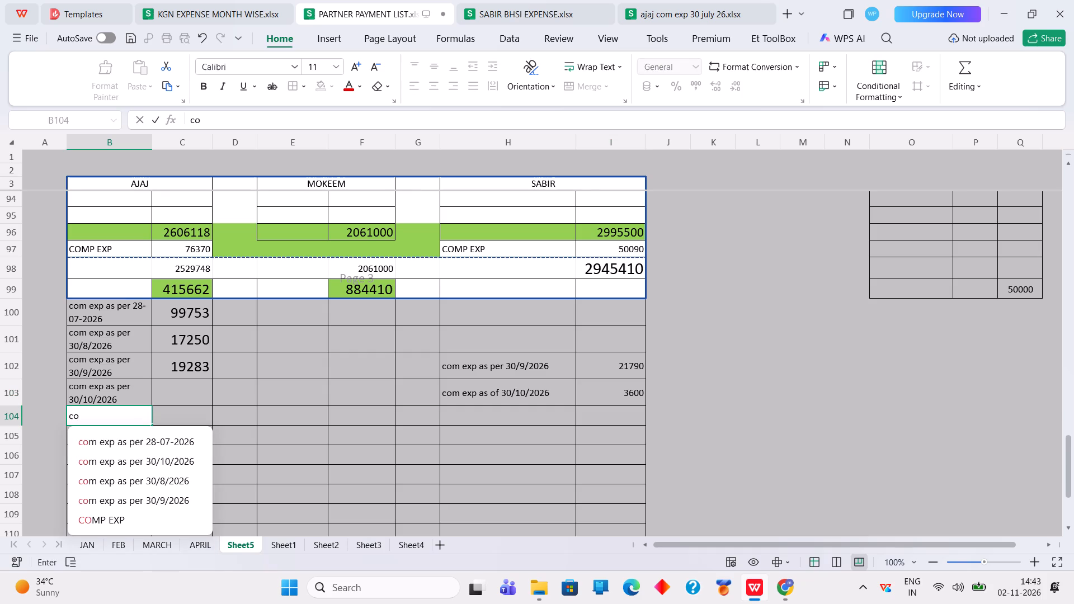
pyautogui.click(137, 499)
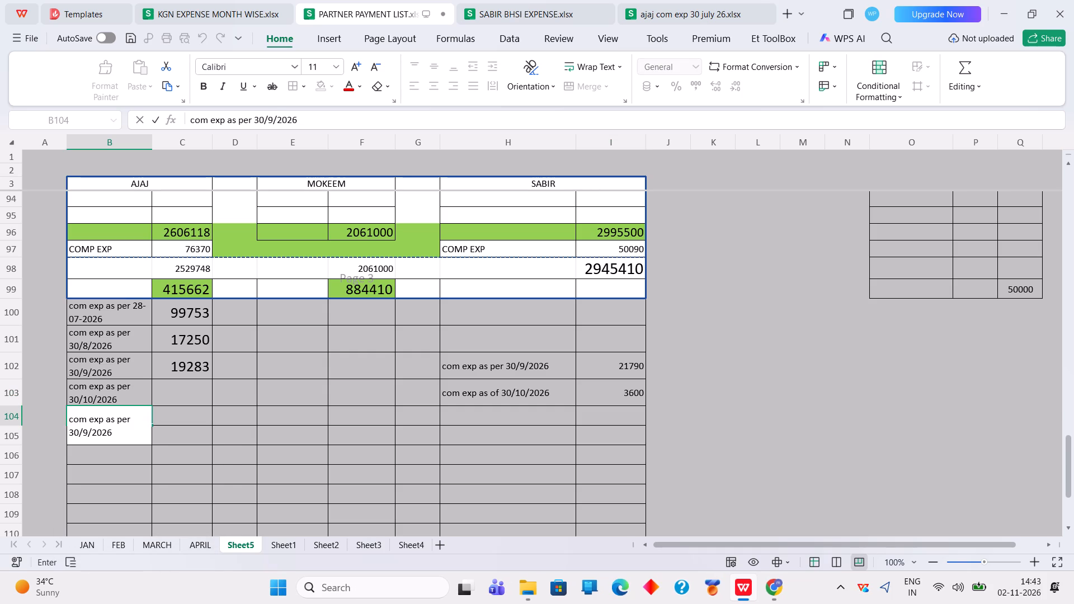
pyautogui.click(88, 432)
pyautogui.press('BackSpace')
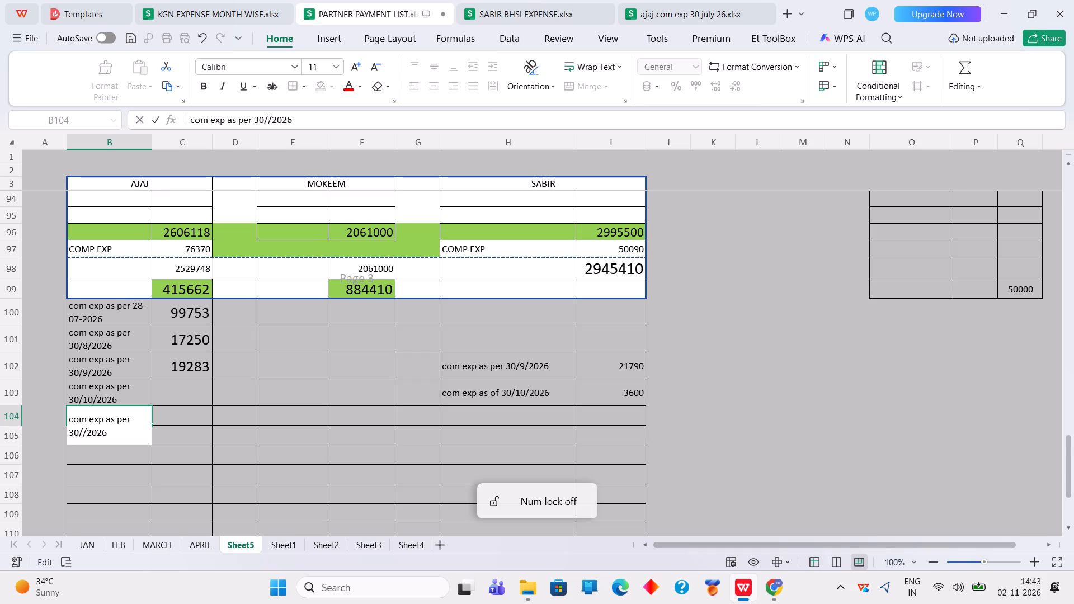
pyautogui.press('End')
pyautogui.press('End')
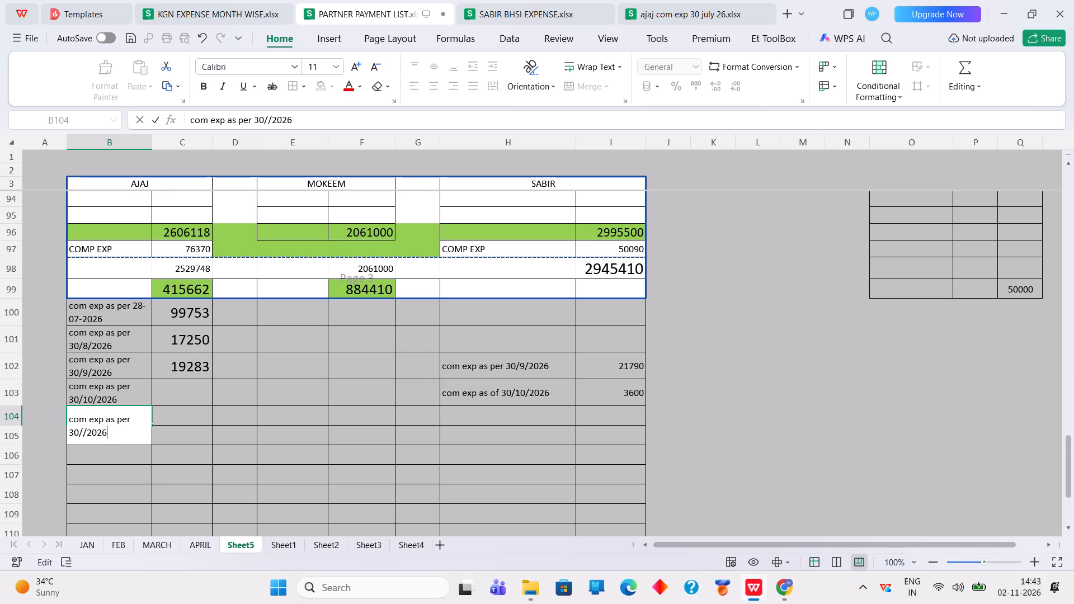
pyautogui.click(82, 433)
pyautogui.press('End')
pyautogui.press('End')
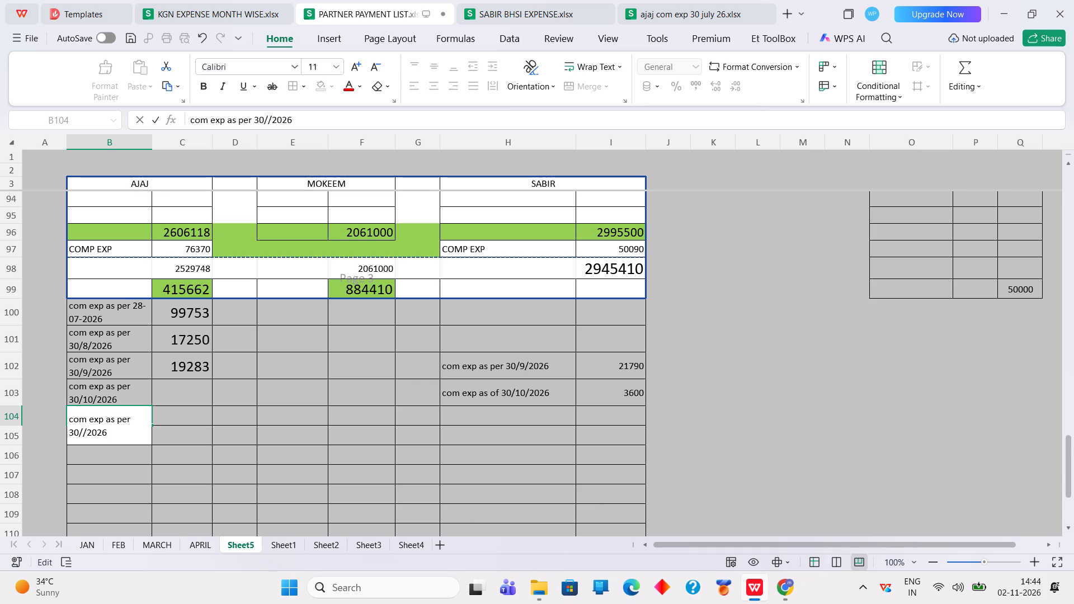
pyautogui.click(82, 433)
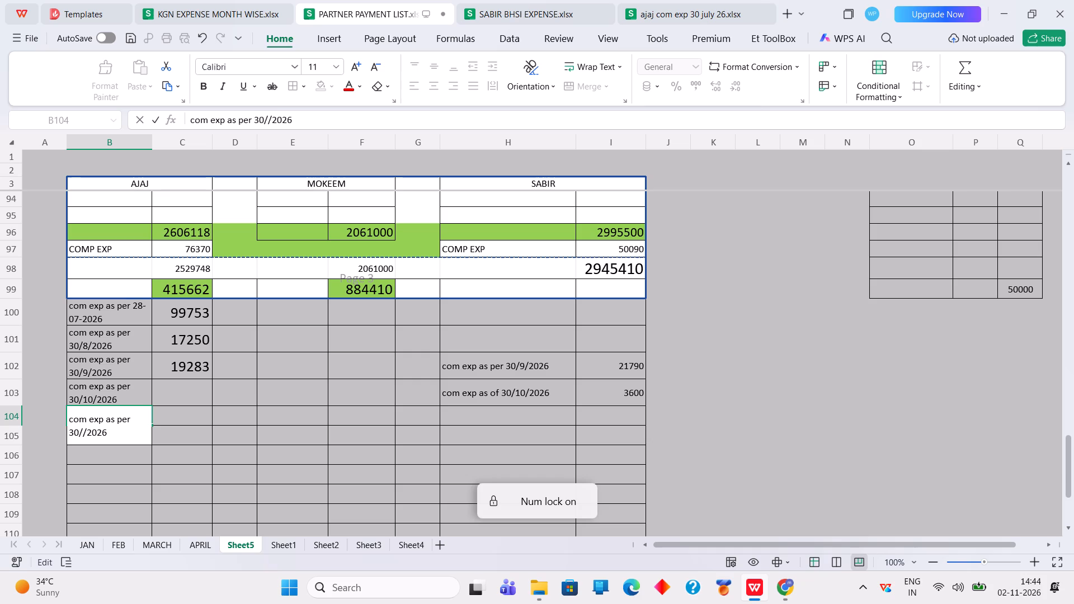
pyautogui.write('11')
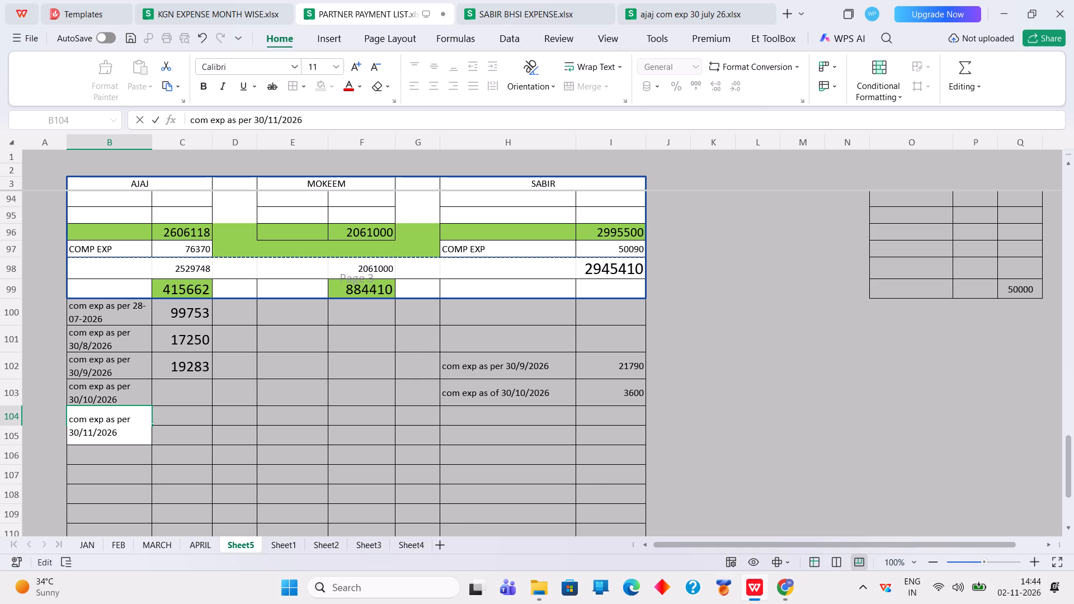
pyautogui.click(480, 426)
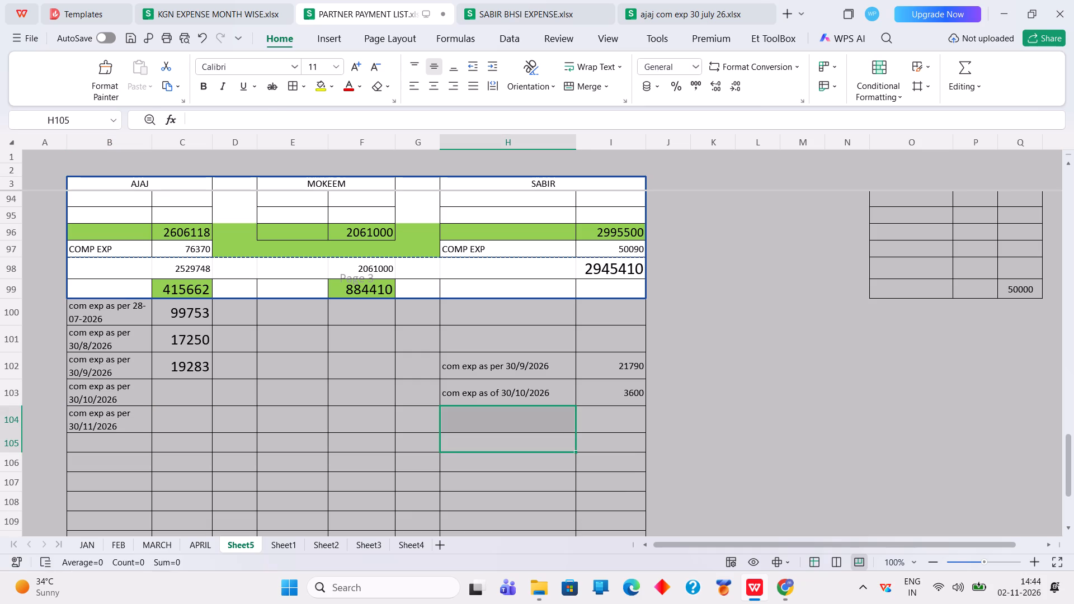
# Copy the 30/11/2026 com exp label from B104 into H104 for Sabir.
pyautogui.click(98, 428)
pyautogui.hotkey('ctrl', 'c')
pyautogui.hotkey('ctrl', 'c')
pyautogui.hotkey('ctrl', 'c')
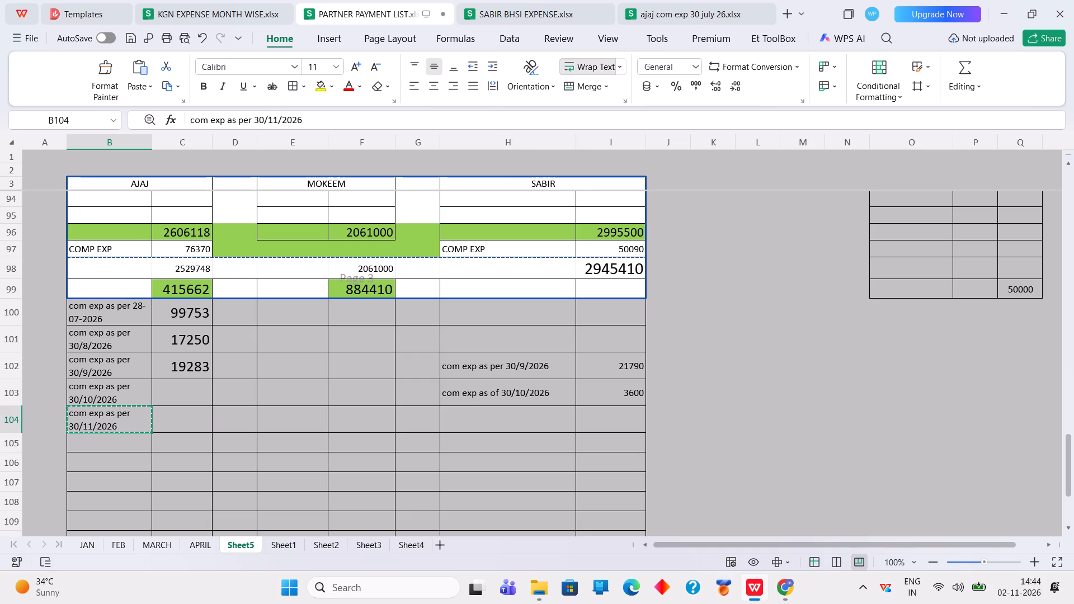
pyautogui.click(486, 423)
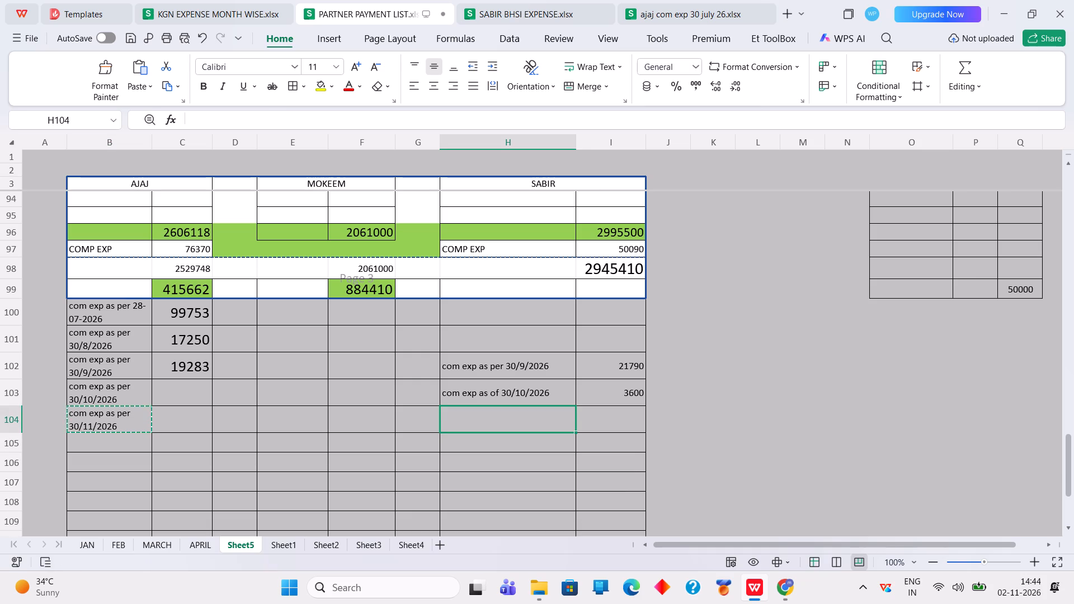
pyautogui.hotkey('ctrl', 'v')
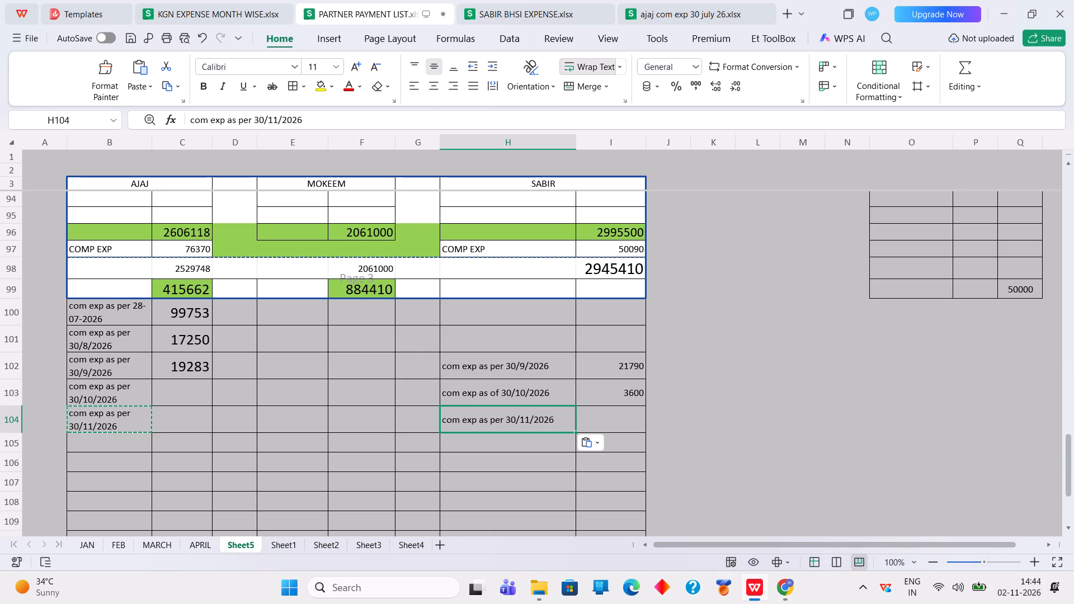
pyautogui.click(639, 409)
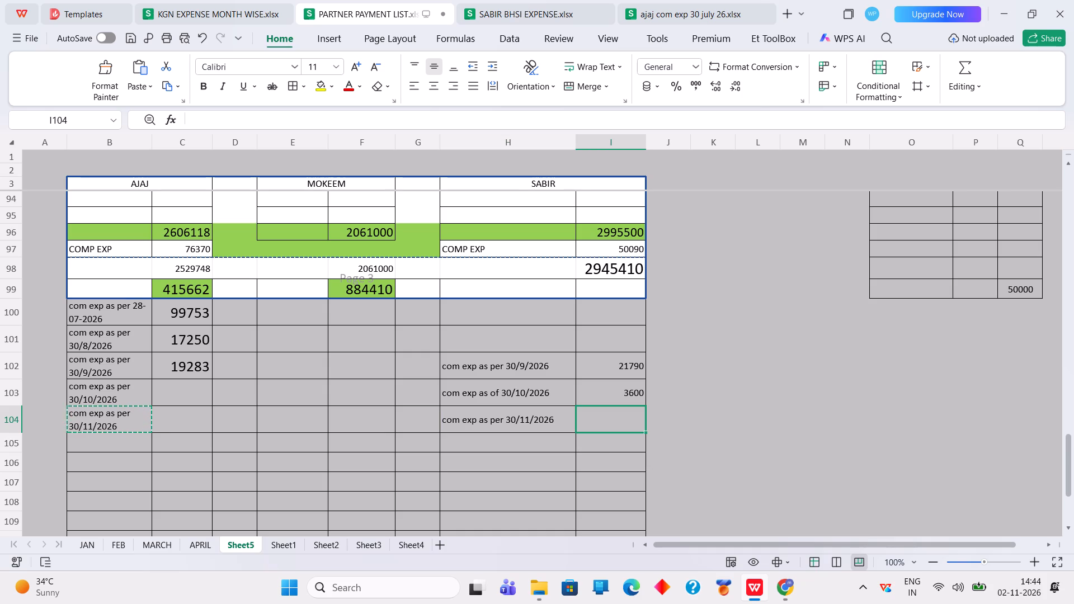
# Save the PARTNER PAYMENT LIST workbook.
pyautogui.hotkey('ctrl', 's')
pyautogui.hotkey('ctrl', 's')
pyautogui.hotkey('ctrl', 's')
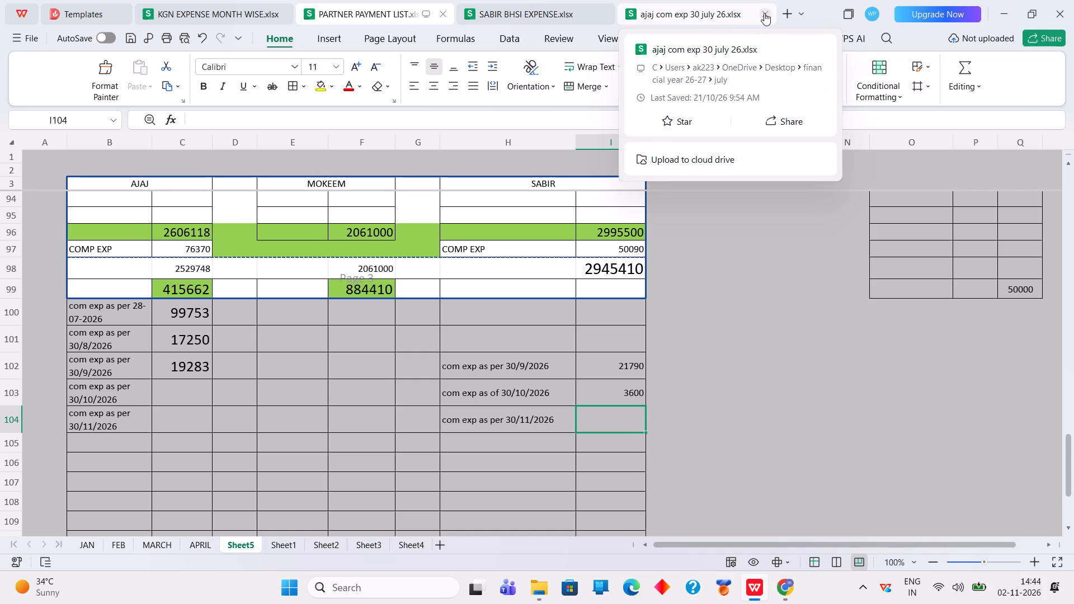
# Close the ajaj com exp 30 july 26, SABIR BHSI EXPENSE, PARTNER PAYMENT LIST and KGN EXPENSE MONTH WISE workbooks and exit WPS Office.
pyautogui.click(764, 13)
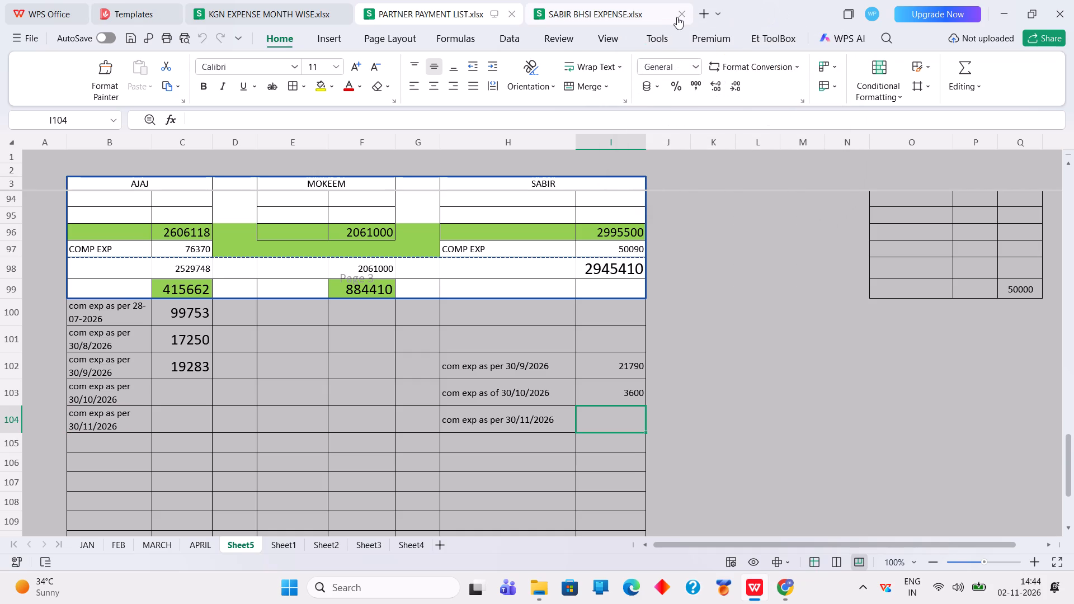
pyautogui.click(679, 17)
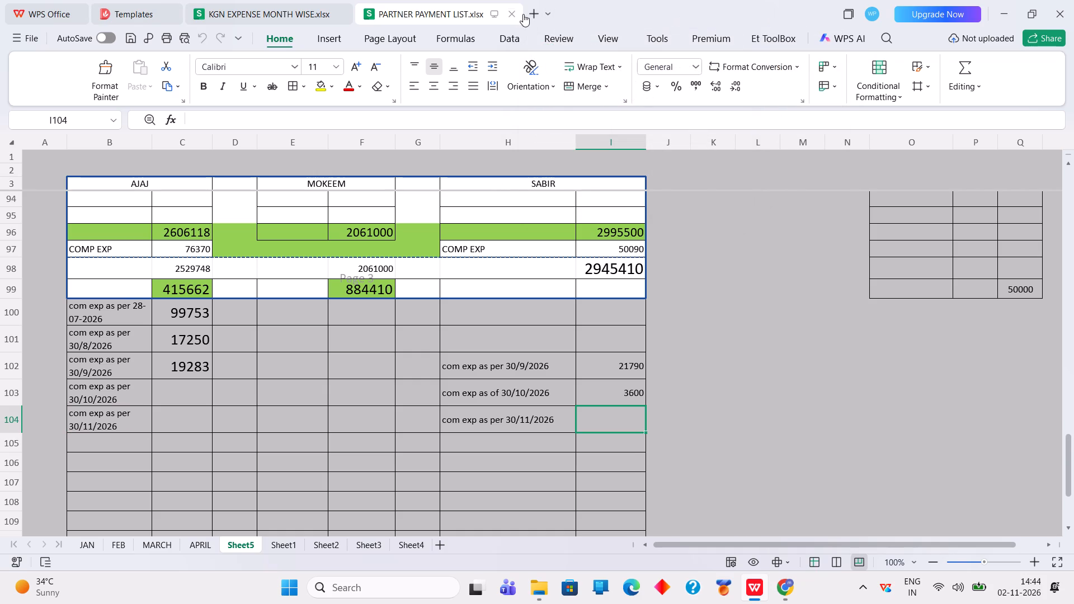
pyautogui.click(514, 12)
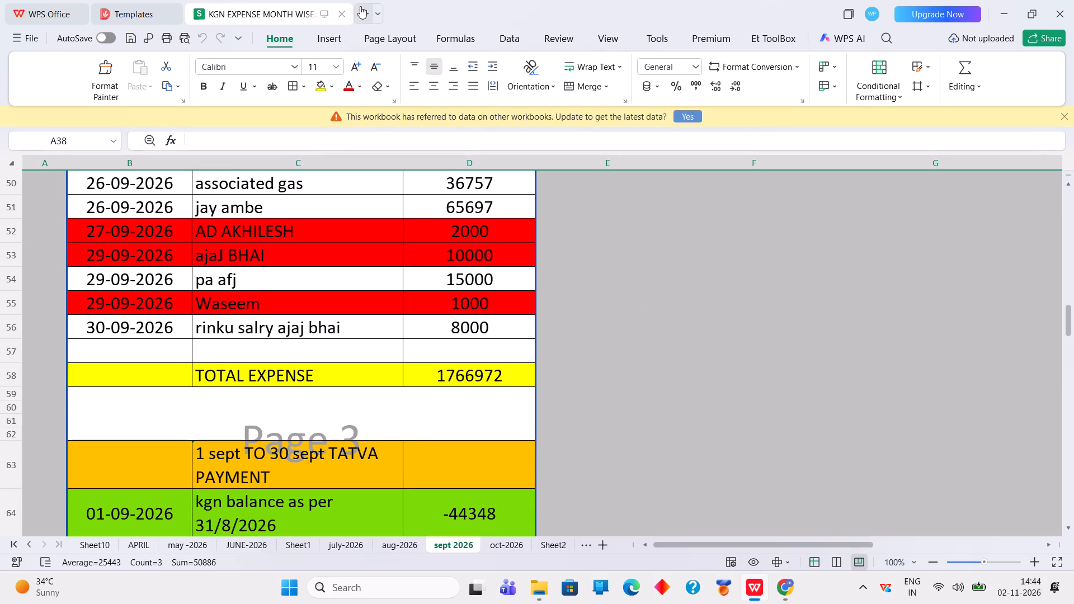
pyautogui.click(343, 12)
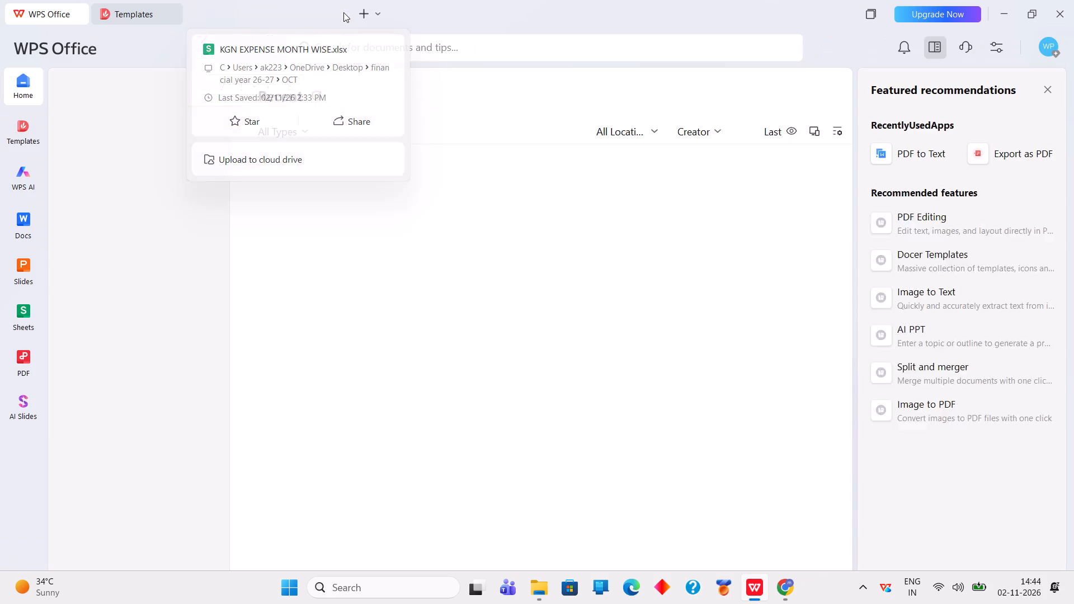
pyautogui.click(1063, 12)
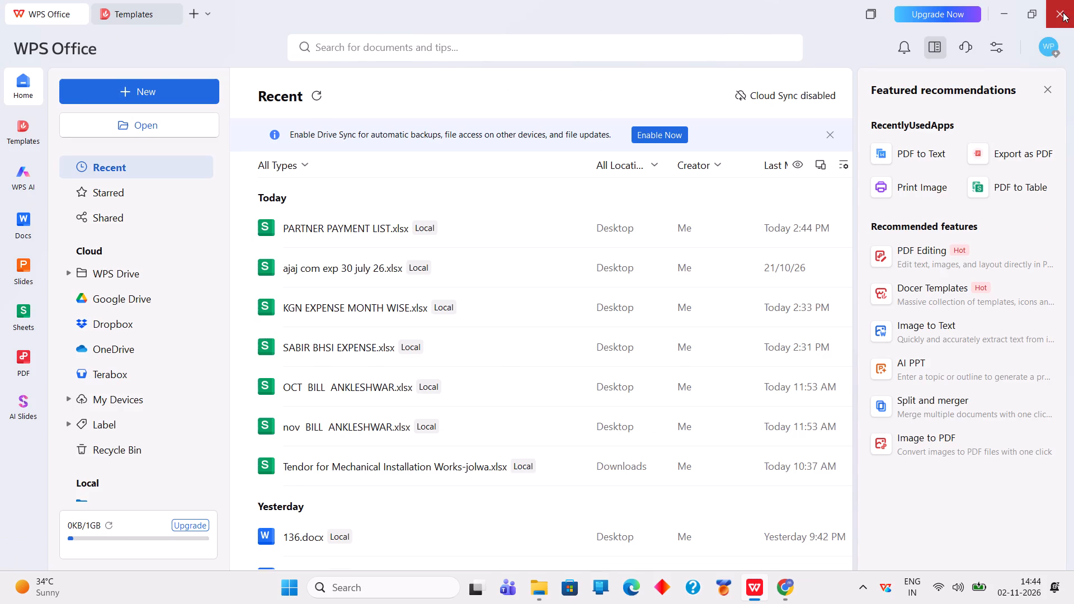
# Close the Chrome window showing the download history.
pyautogui.click(1063, 12)
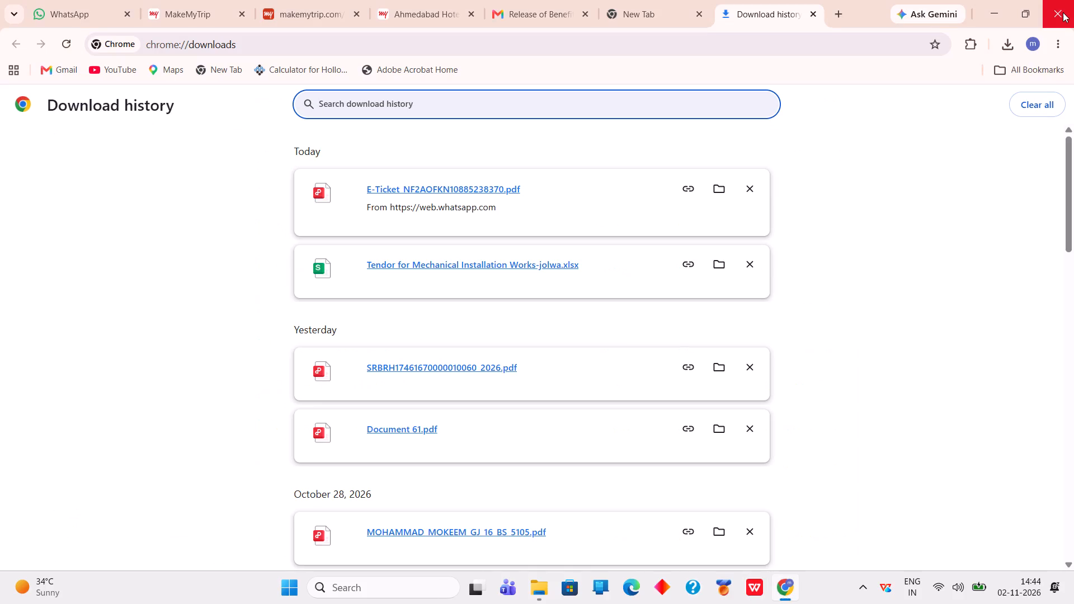